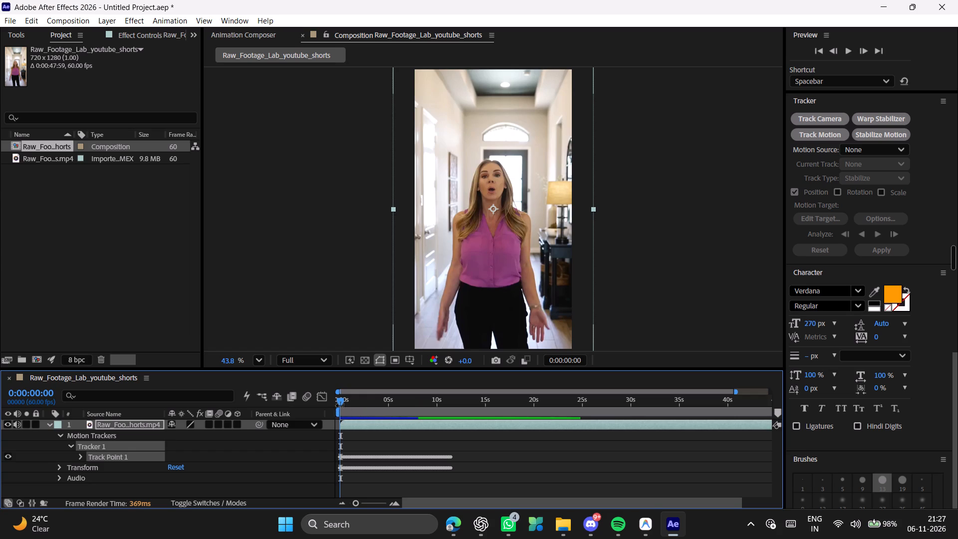
At the start of the timeline, add a Scale keyframe to the video layer with its scale at about 452%.
drag(342, 403, 325, 402)
key(s)
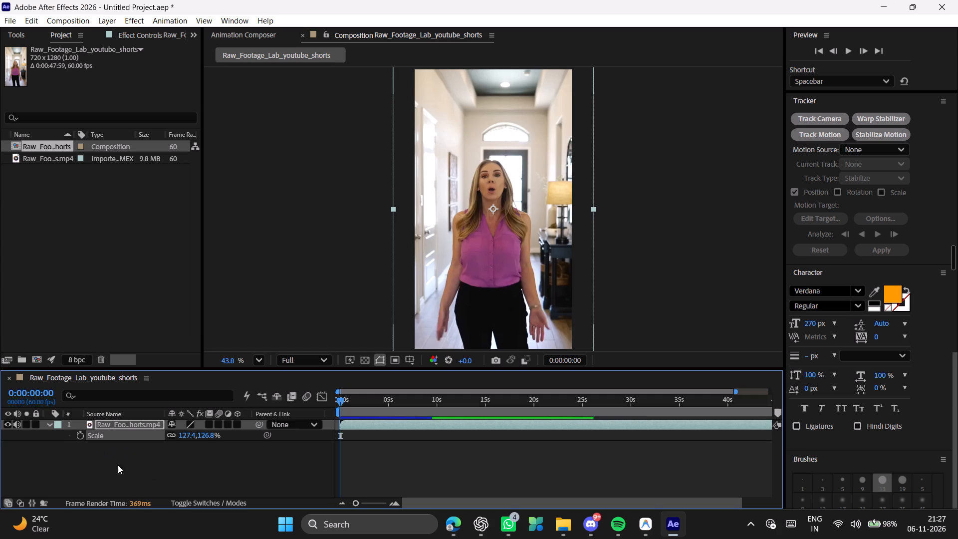
click(78, 436)
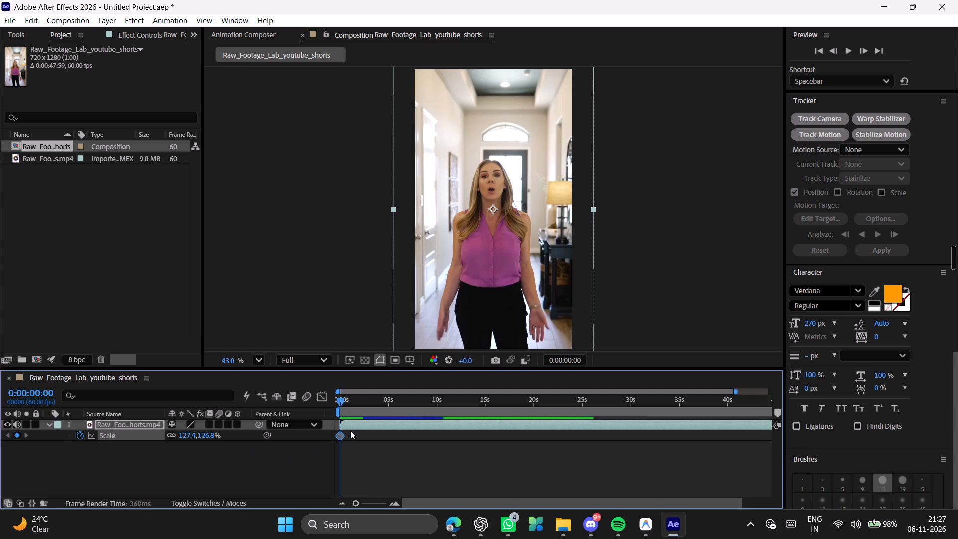
drag(183, 436, 163, 437)
drag(163, 437, 325, 442)
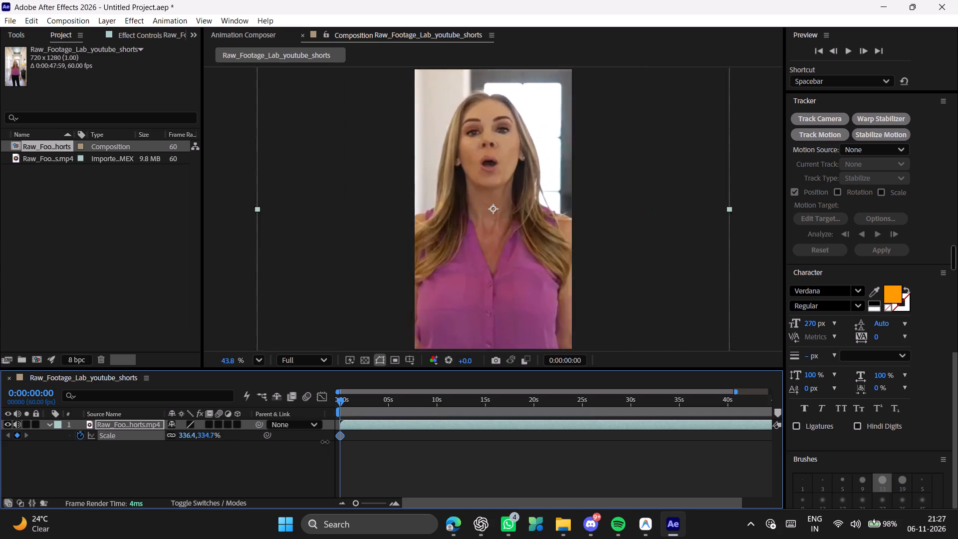
drag(325, 442, 389, 438)
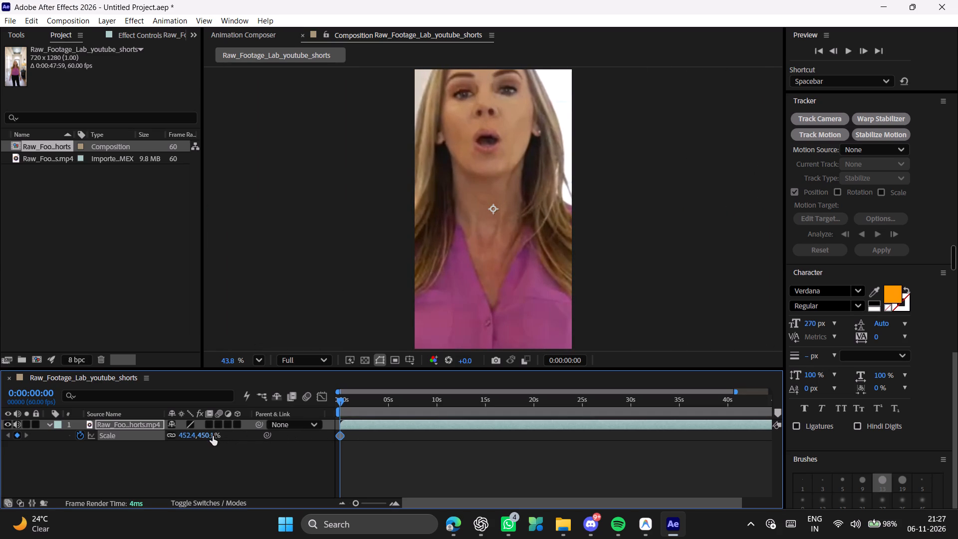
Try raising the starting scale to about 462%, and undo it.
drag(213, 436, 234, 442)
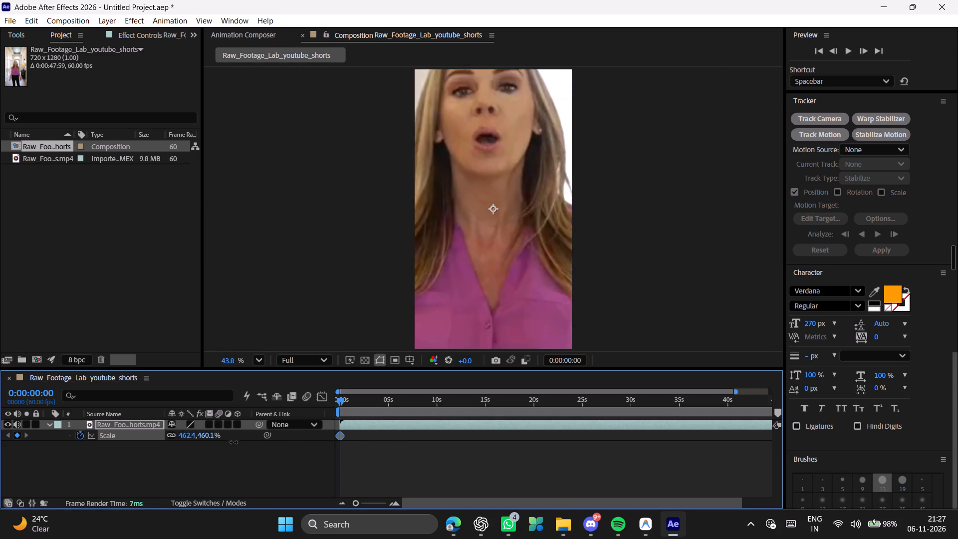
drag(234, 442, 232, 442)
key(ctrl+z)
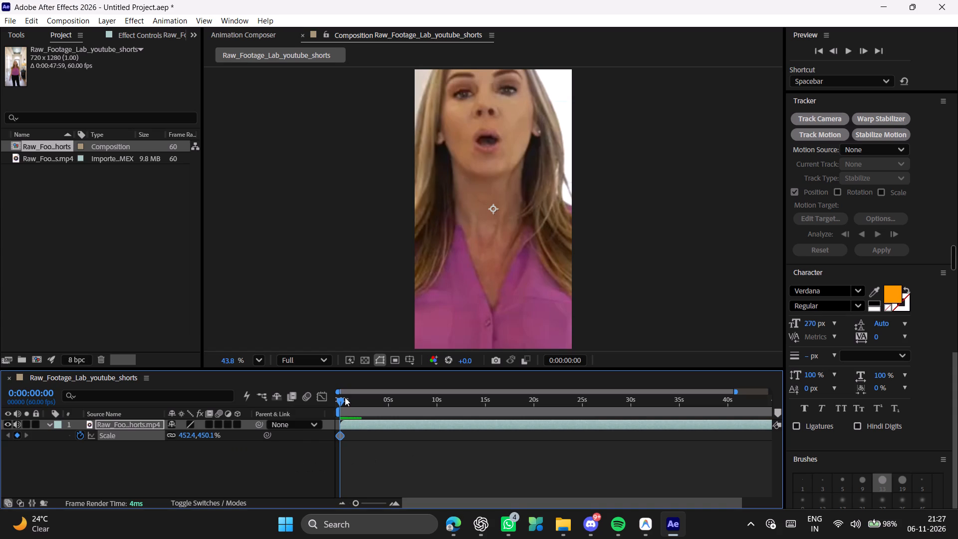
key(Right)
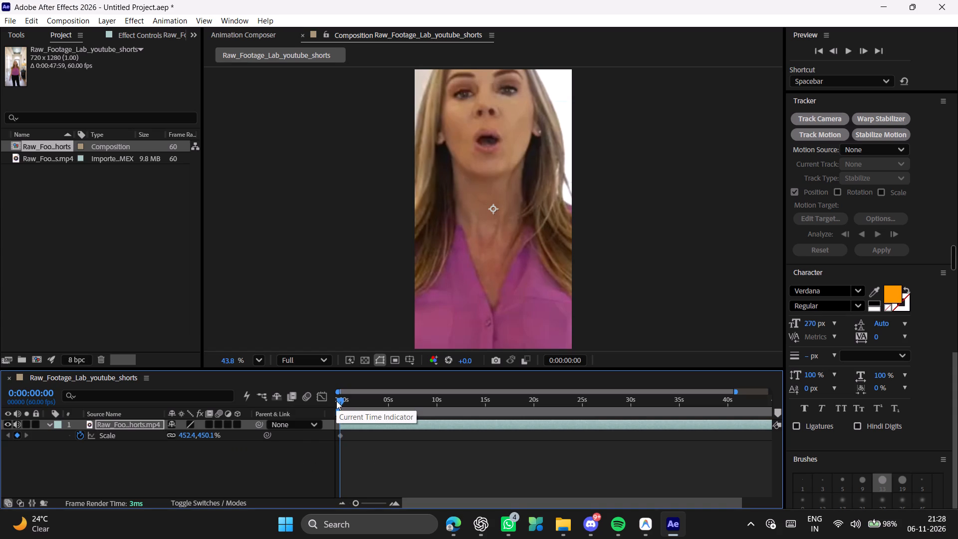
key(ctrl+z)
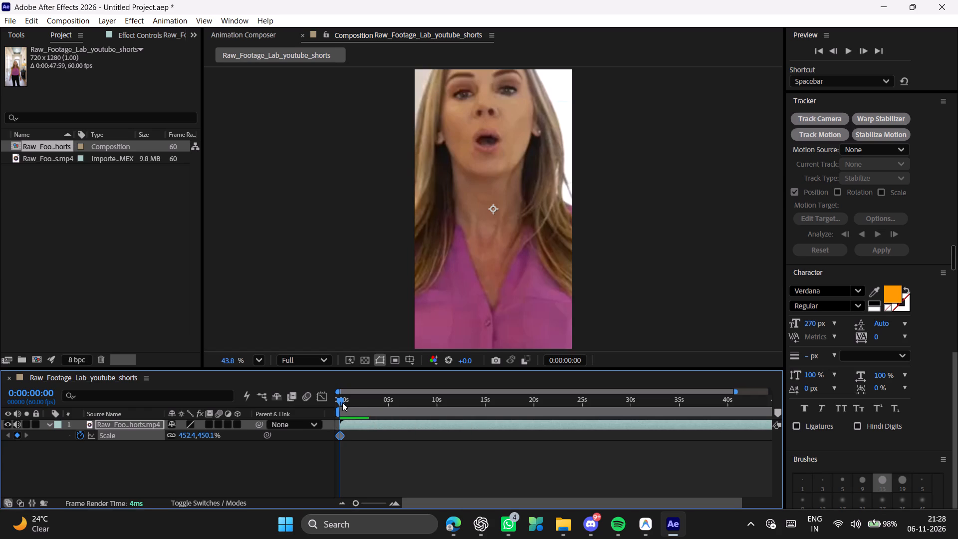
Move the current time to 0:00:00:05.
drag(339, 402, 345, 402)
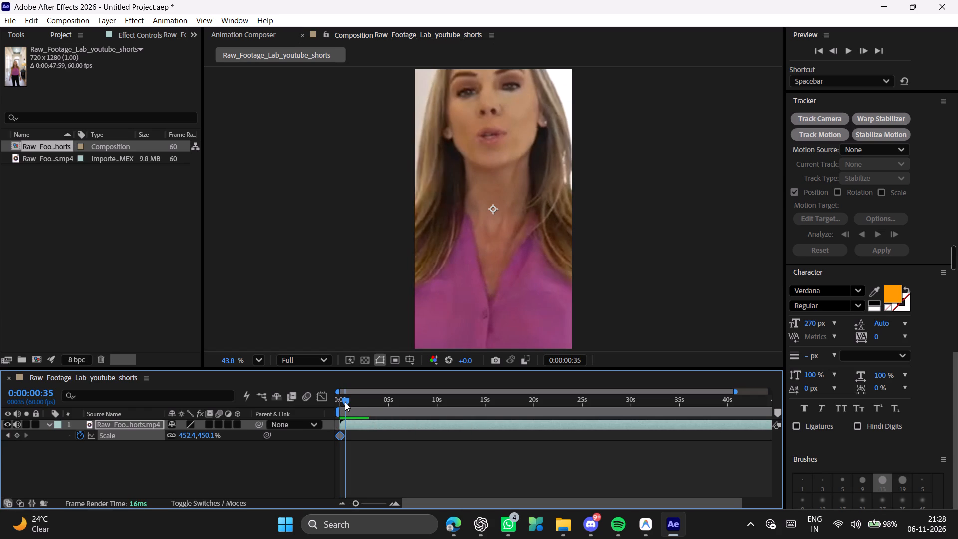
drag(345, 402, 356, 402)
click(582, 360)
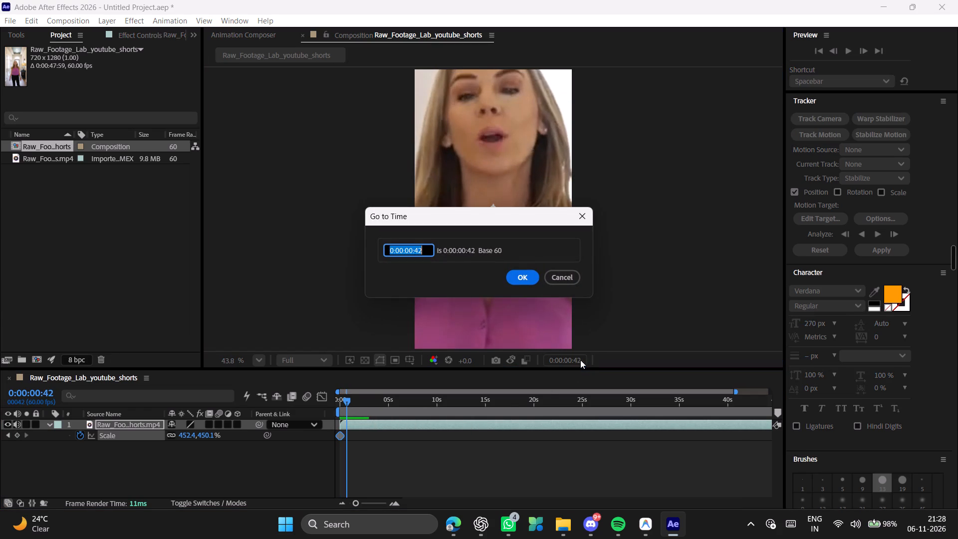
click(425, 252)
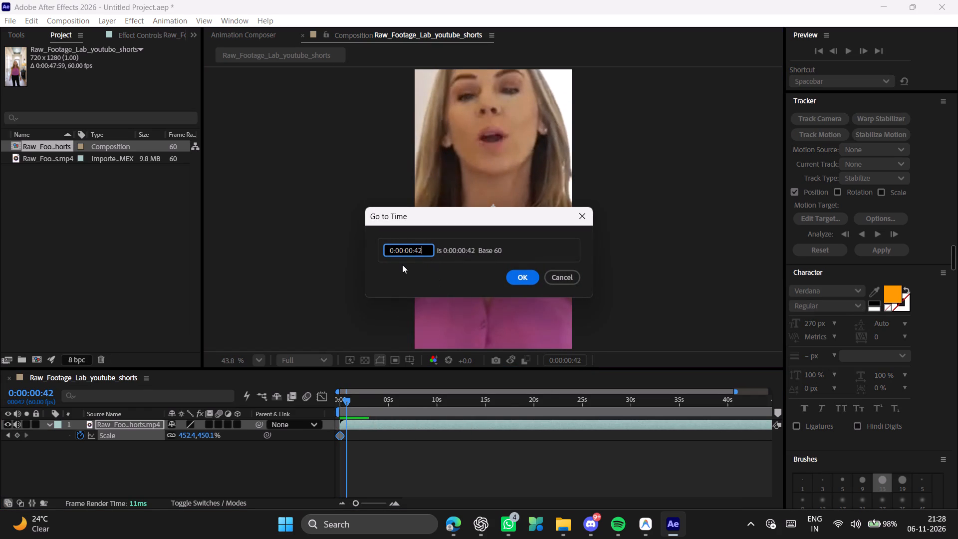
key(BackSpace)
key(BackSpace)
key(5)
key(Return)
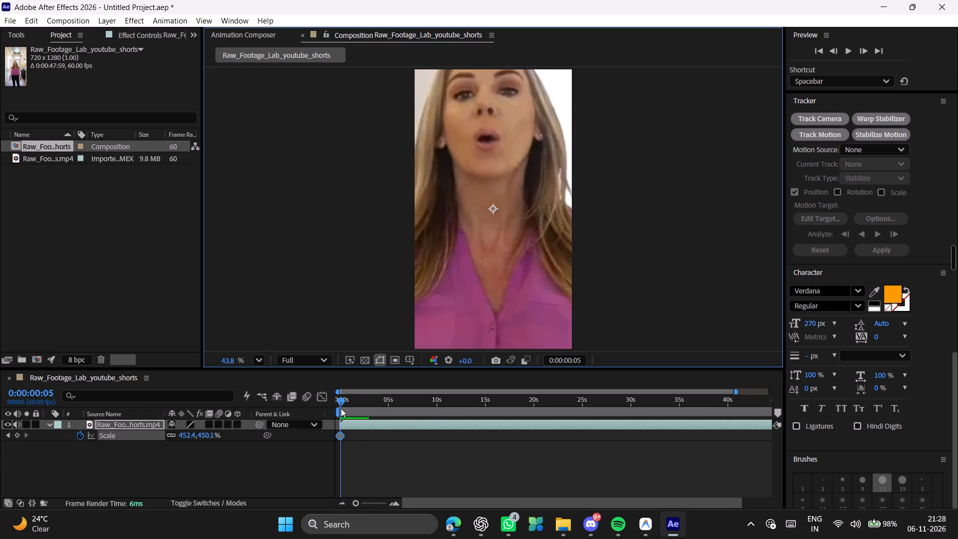
At 0:00:00:50, add a second Scale keyframe of about 155% and play back the zoom-out from the start.
drag(341, 402, 345, 402)
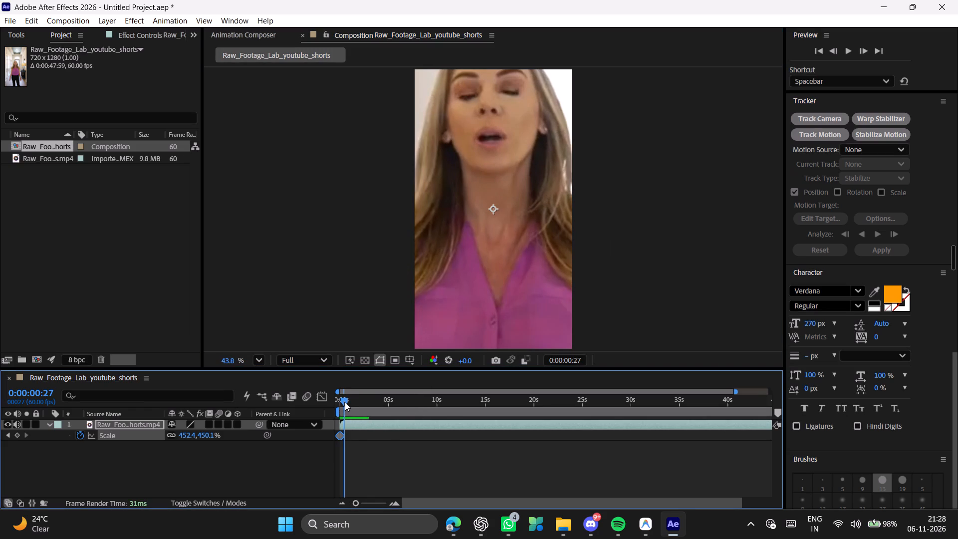
drag(345, 402, 349, 402)
click(363, 475)
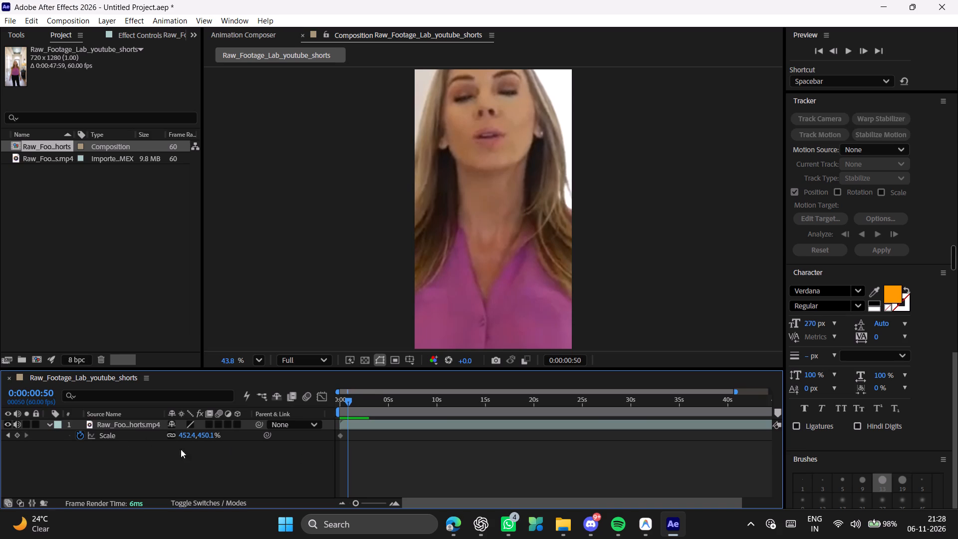
click(187, 446)
drag(186, 436, 162, 436)
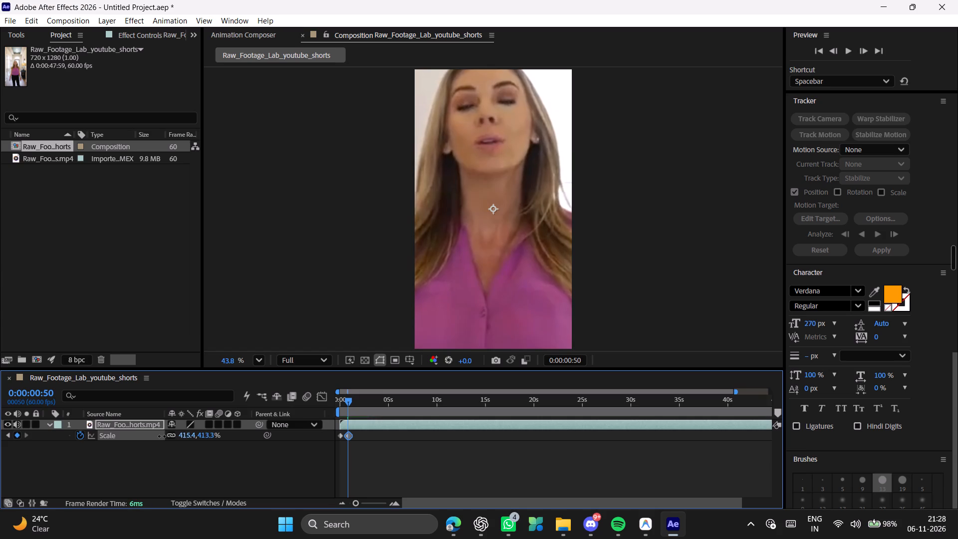
drag(162, 436, 2, 447)
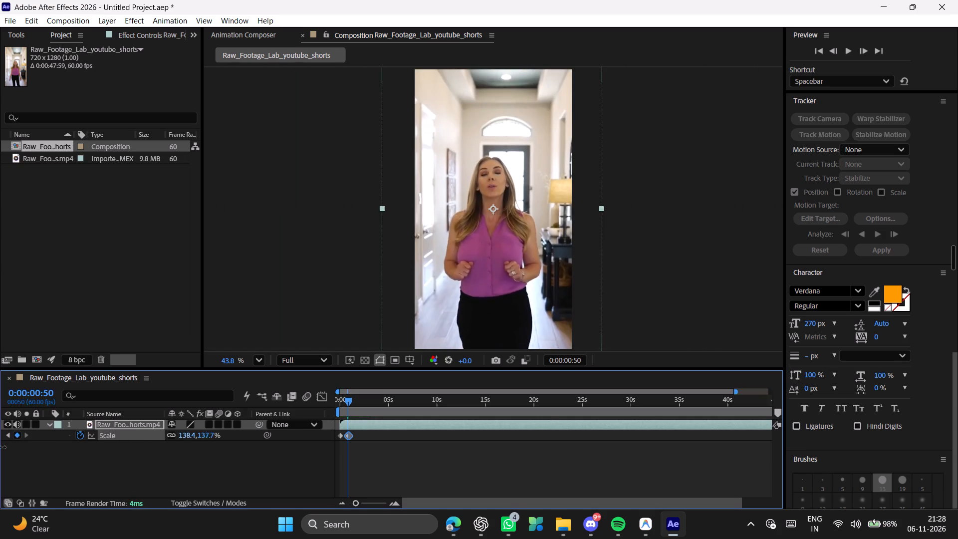
drag(2, 447, 12, 448)
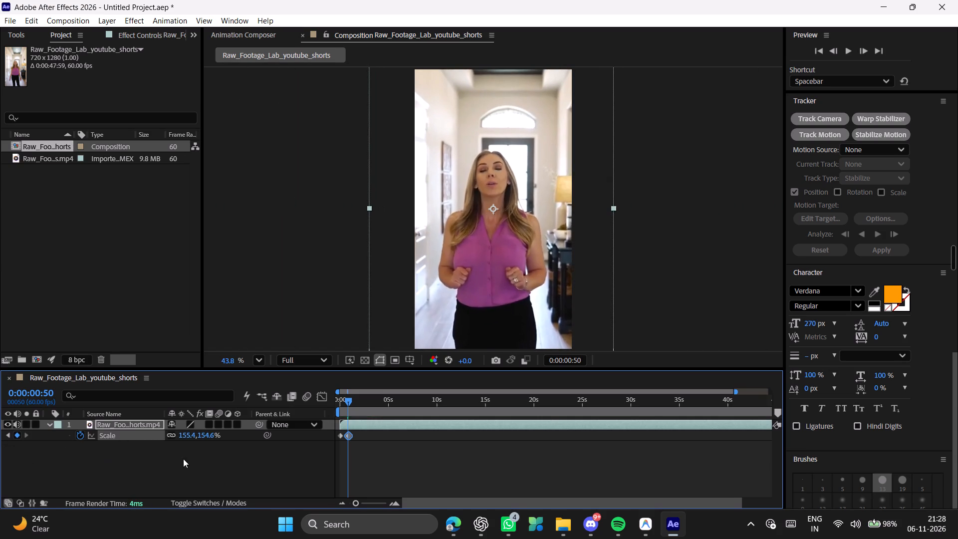
drag(347, 401, 319, 401)
key(space)
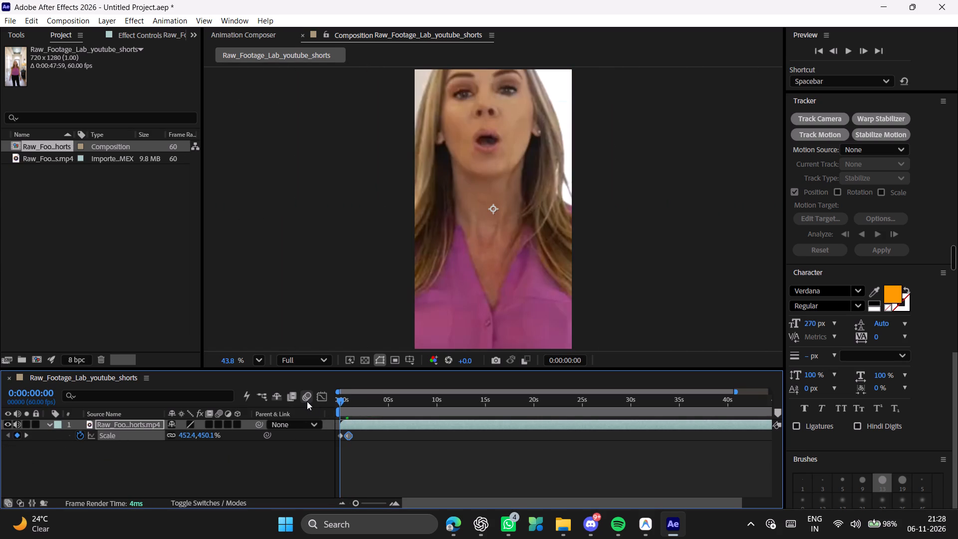
key(space)
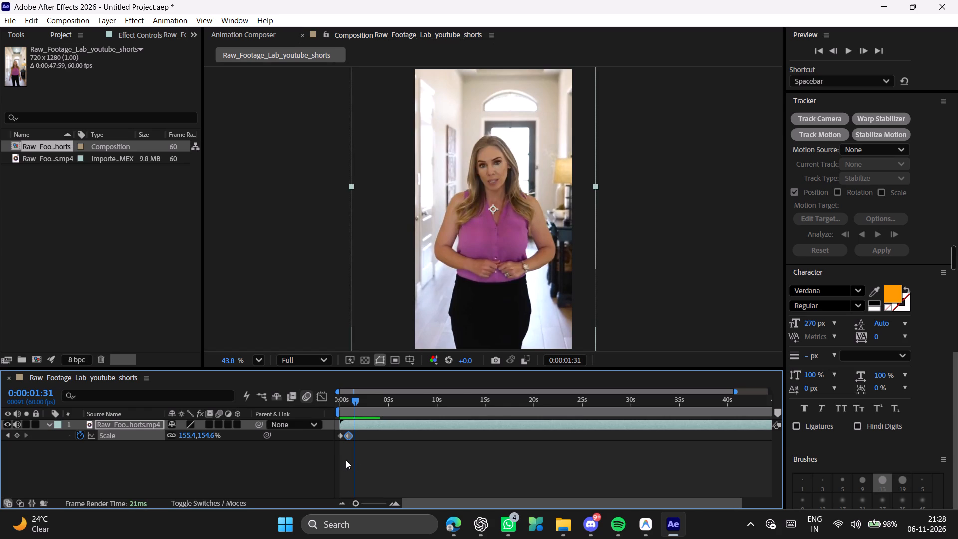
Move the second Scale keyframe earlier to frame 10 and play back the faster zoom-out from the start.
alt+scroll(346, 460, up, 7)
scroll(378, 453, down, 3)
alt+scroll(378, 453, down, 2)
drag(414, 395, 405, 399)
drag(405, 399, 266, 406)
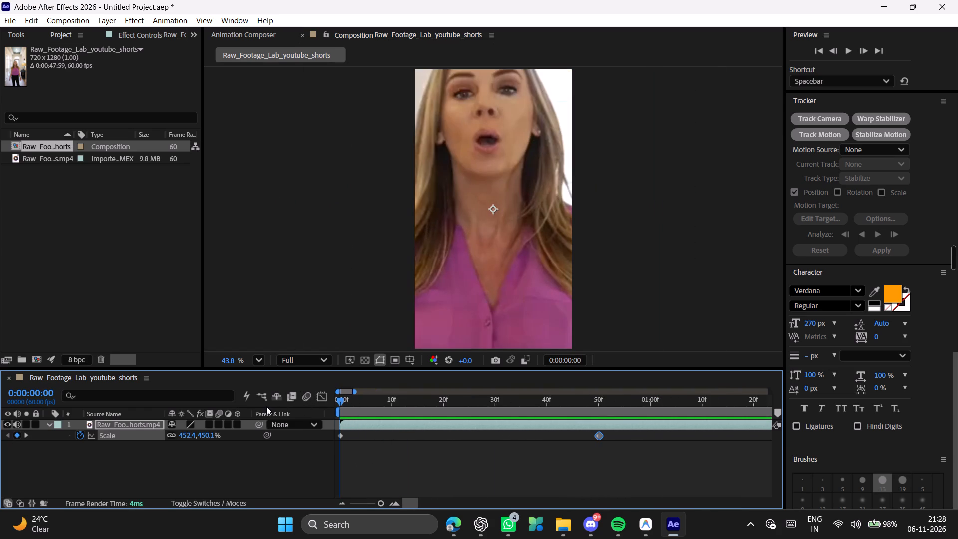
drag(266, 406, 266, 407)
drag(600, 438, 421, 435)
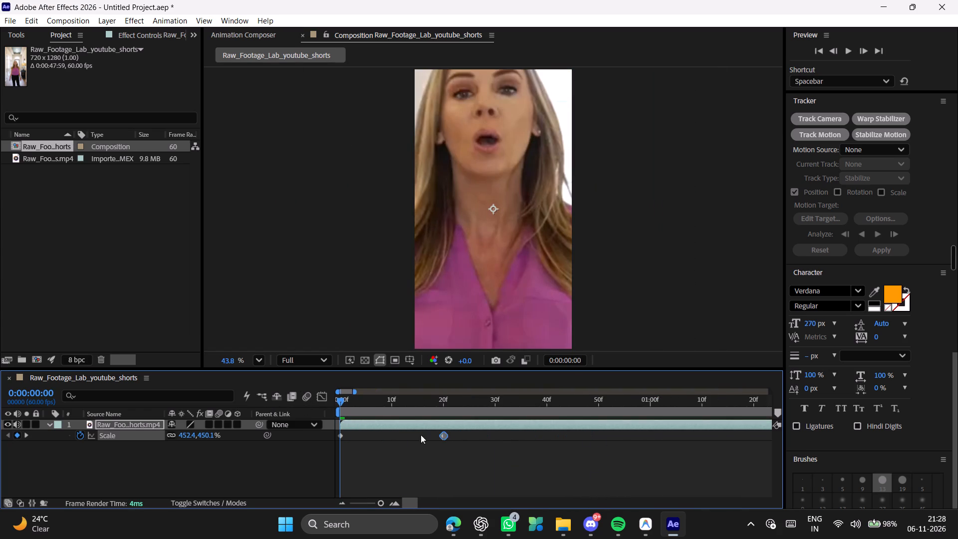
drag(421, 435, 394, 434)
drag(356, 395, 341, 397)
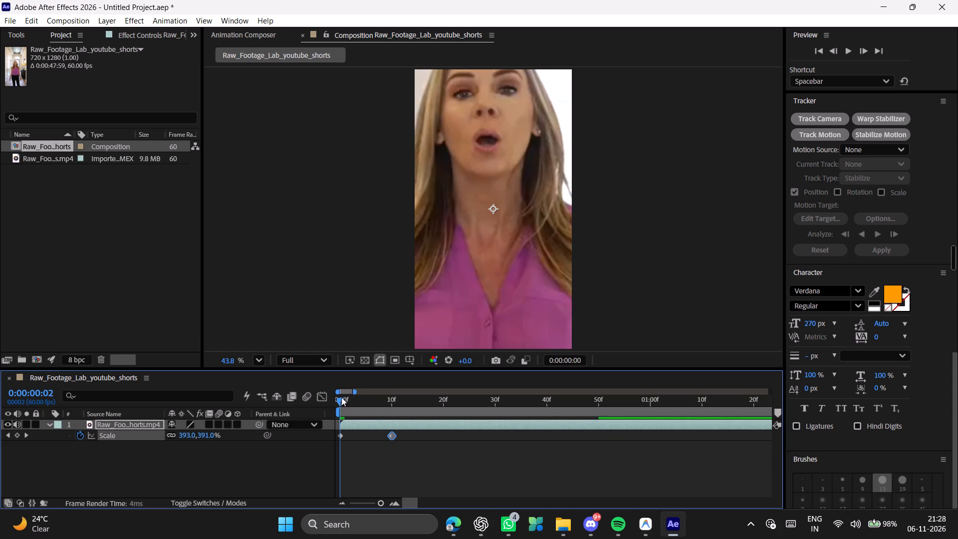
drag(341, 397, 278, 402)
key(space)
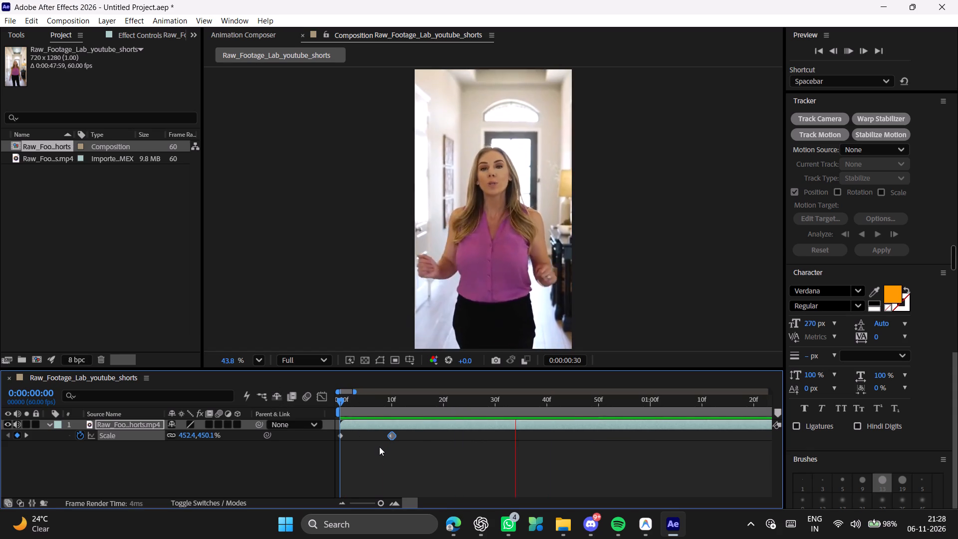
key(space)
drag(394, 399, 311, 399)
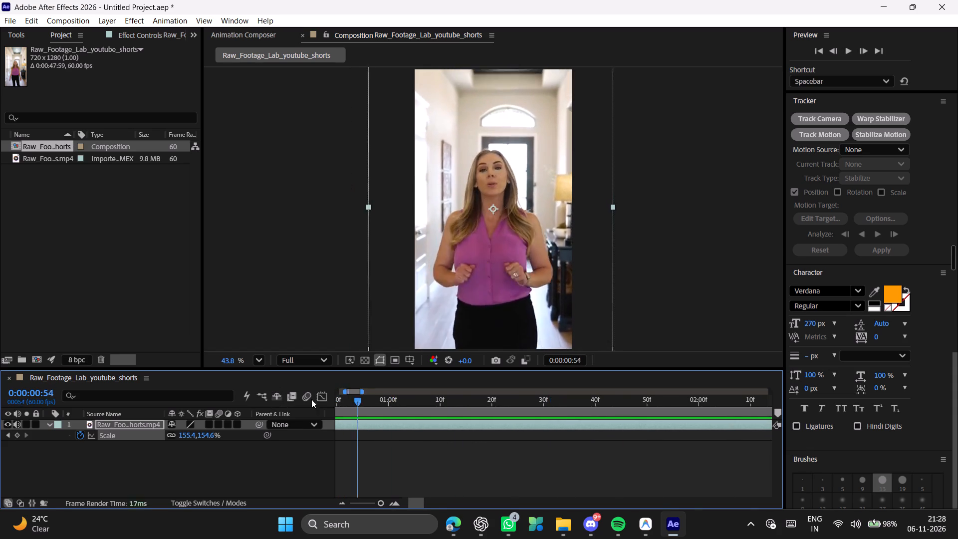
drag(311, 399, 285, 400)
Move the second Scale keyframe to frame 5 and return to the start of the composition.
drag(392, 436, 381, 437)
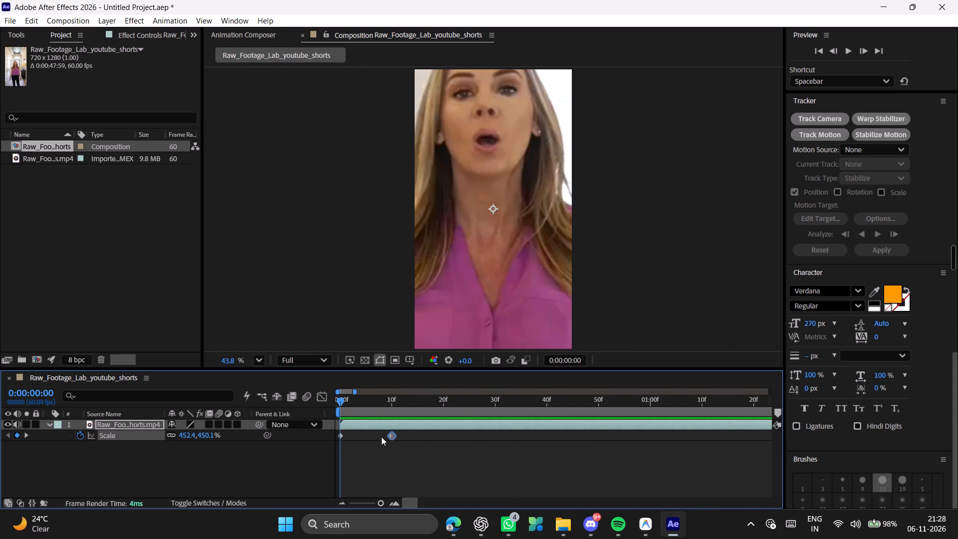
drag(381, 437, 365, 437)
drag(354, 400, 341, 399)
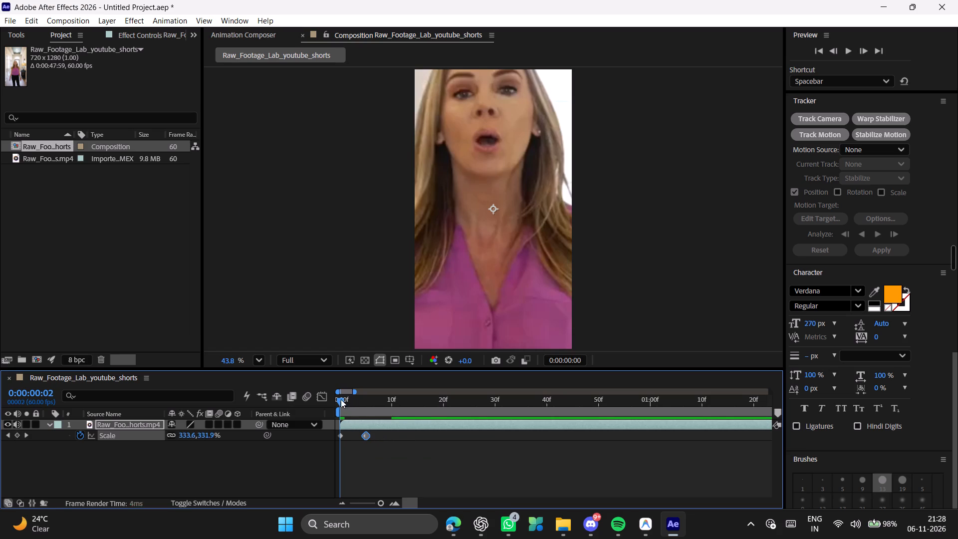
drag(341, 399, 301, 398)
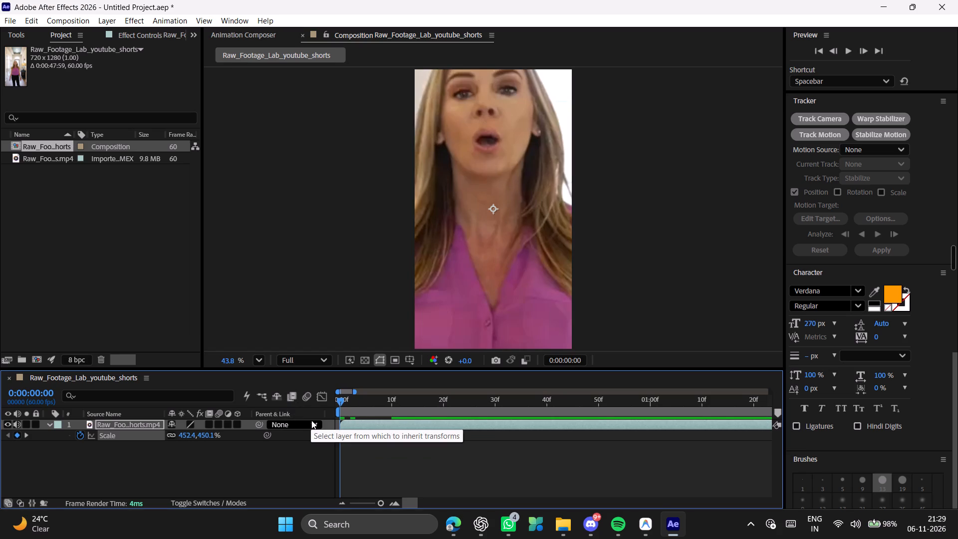
Enable motion blur for the video layer and play back the zoom-out from the start.
click(219, 425)
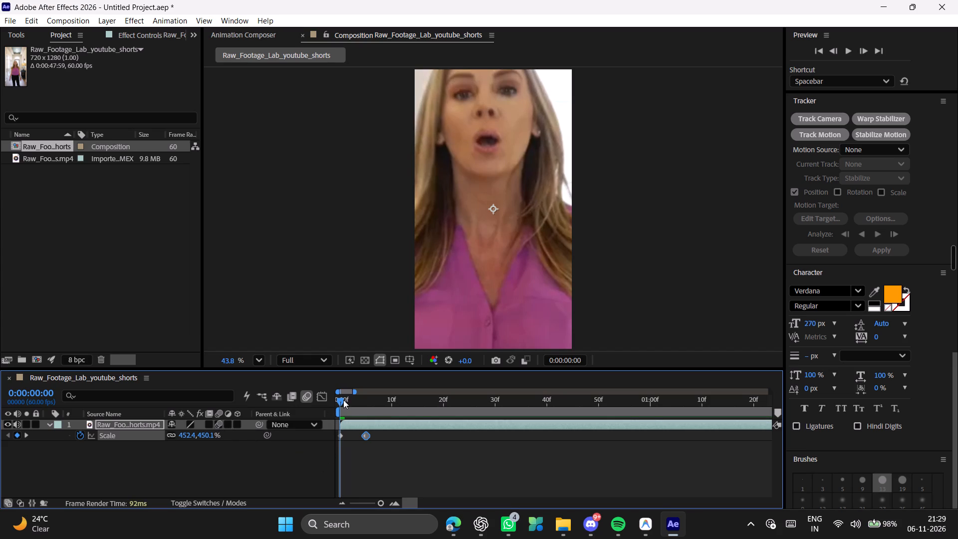
drag(343, 400, 324, 400)
key(space)
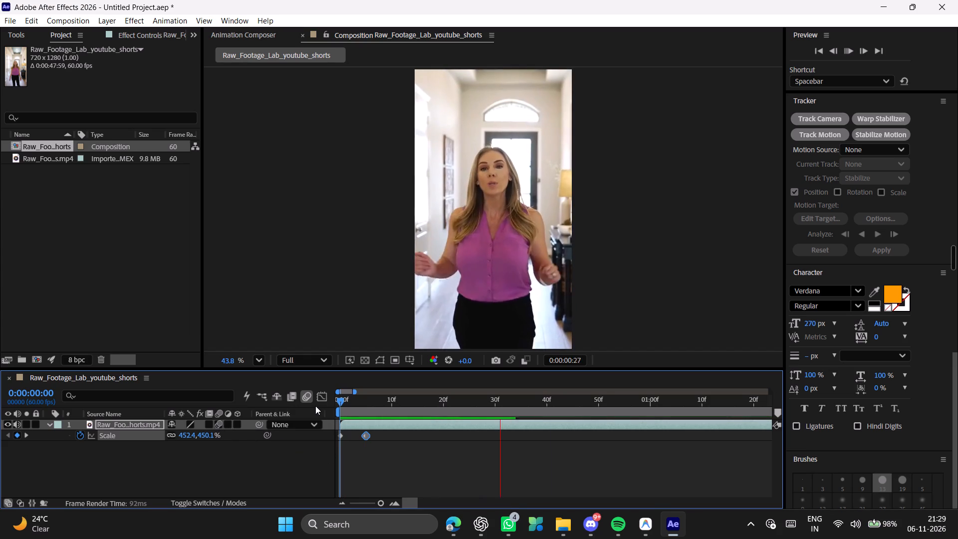
key(space)
drag(369, 403, 298, 400)
key(space)
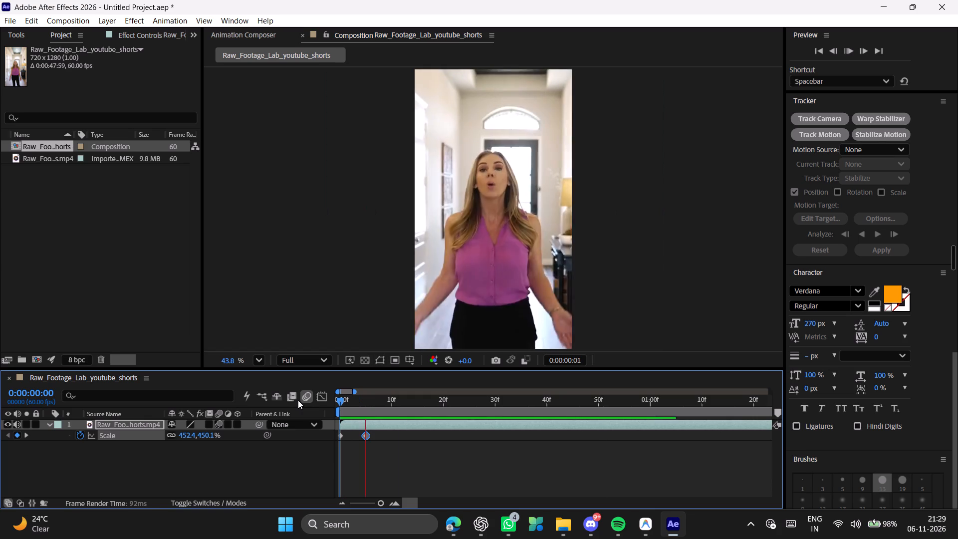
key(space)
Move the second Scale keyframe to frame 8, play back the zoom-out, and return to the start.
drag(366, 438, 381, 438)
drag(375, 401, 308, 399)
key(space)
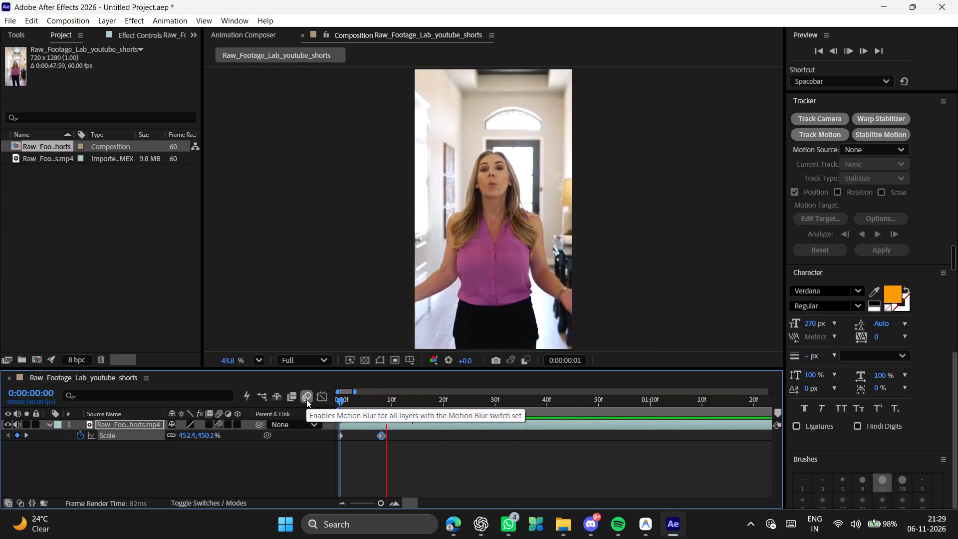
key(space)
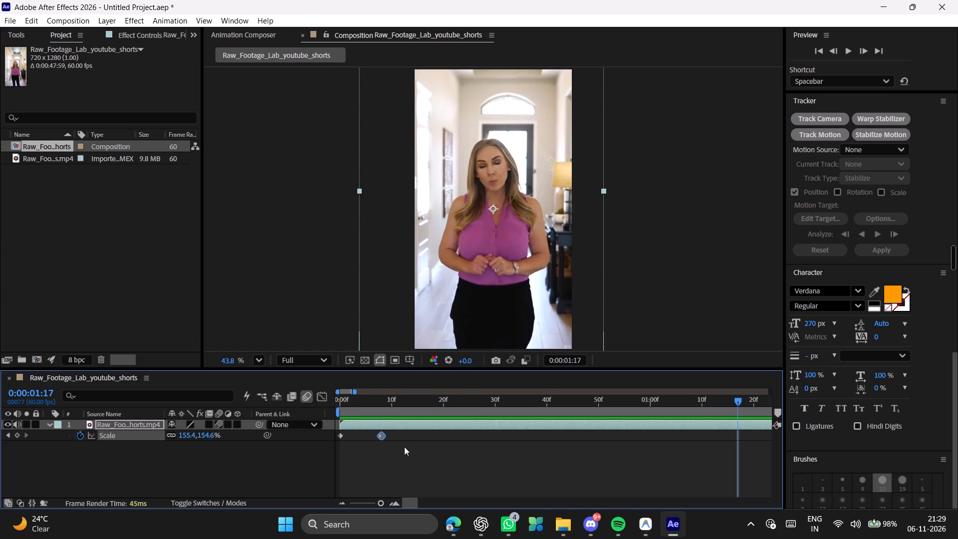
drag(411, 398, 314, 398)
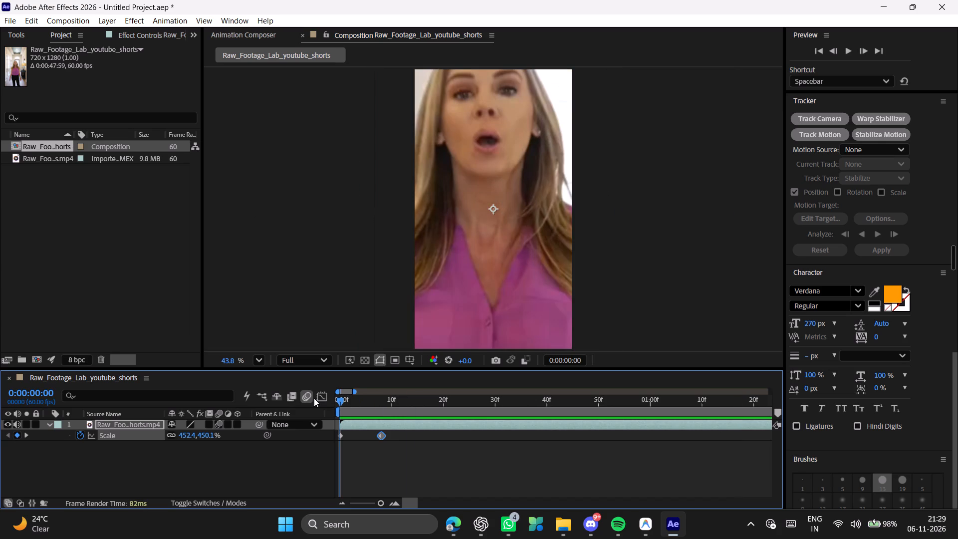
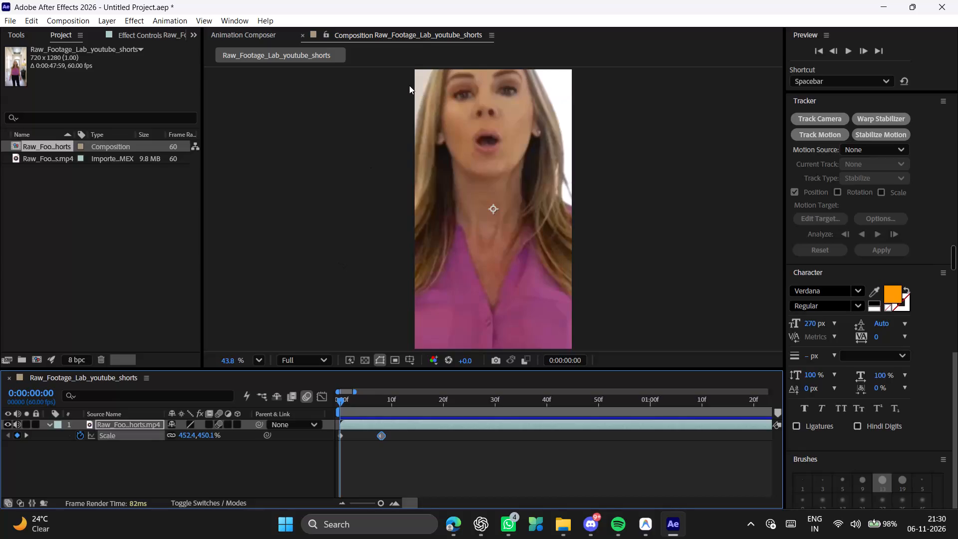
Purge all memory and disk cache for the project.
click(36, 17)
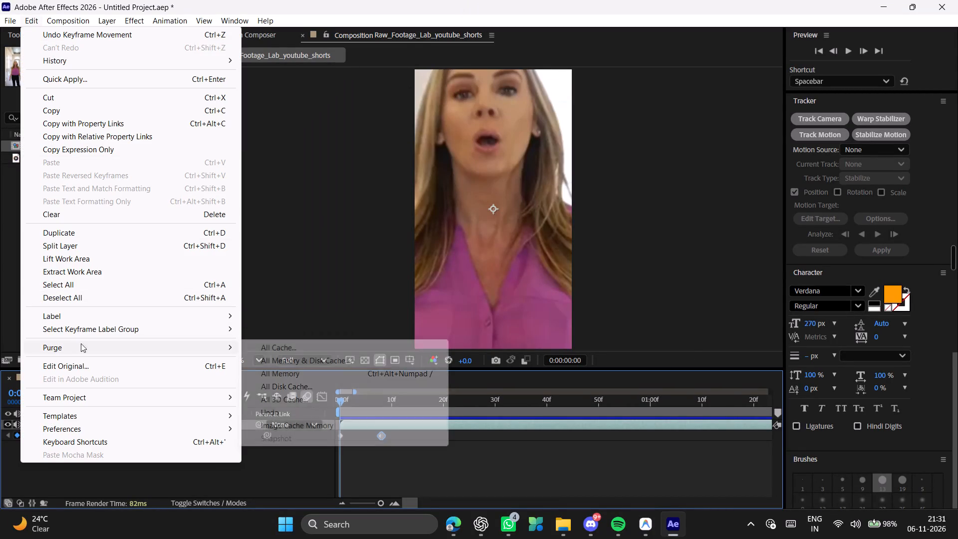
click(287, 361)
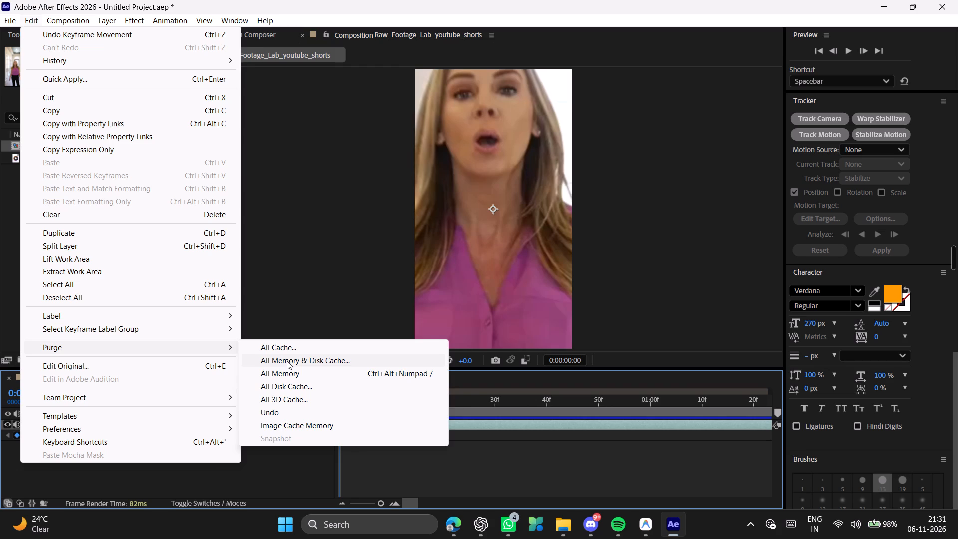
click(544, 285)
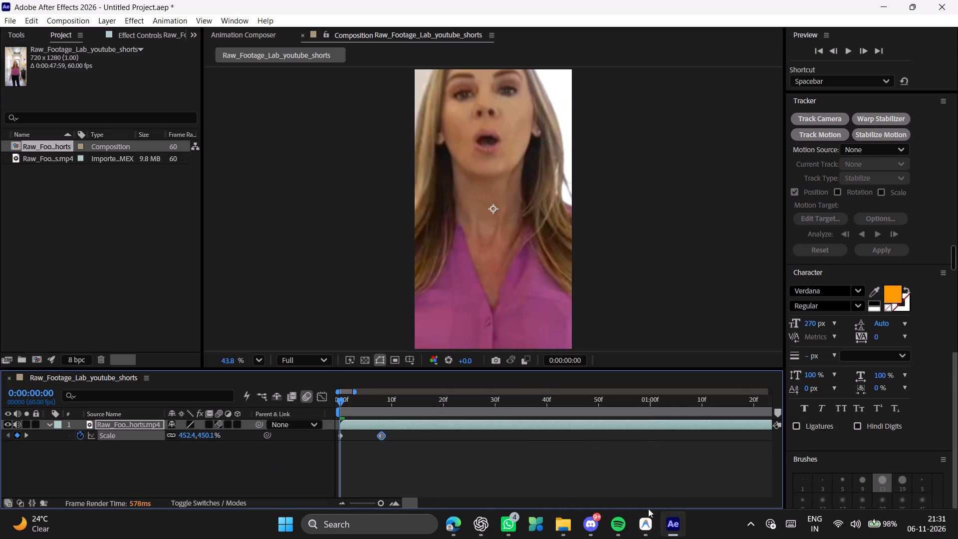
Show the hidden system tray icons.
click(750, 527)
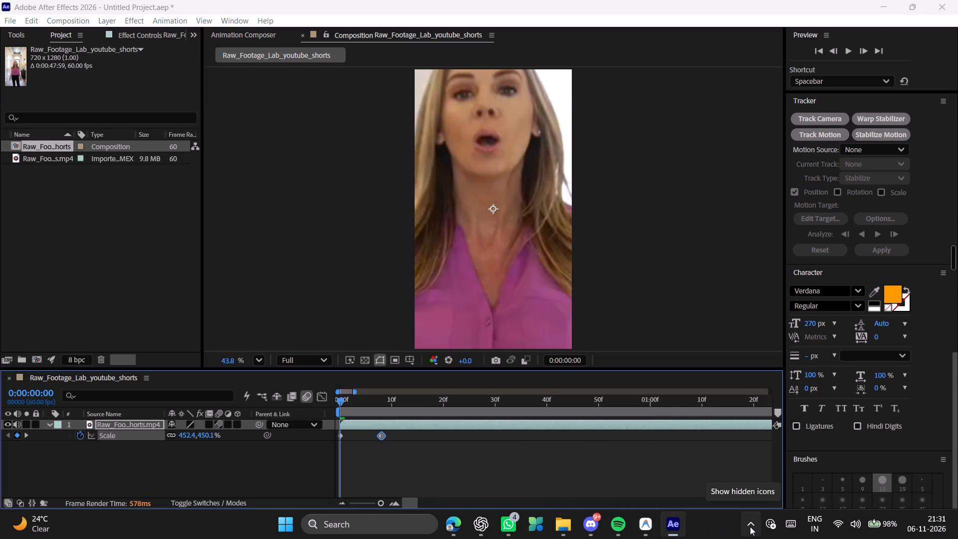
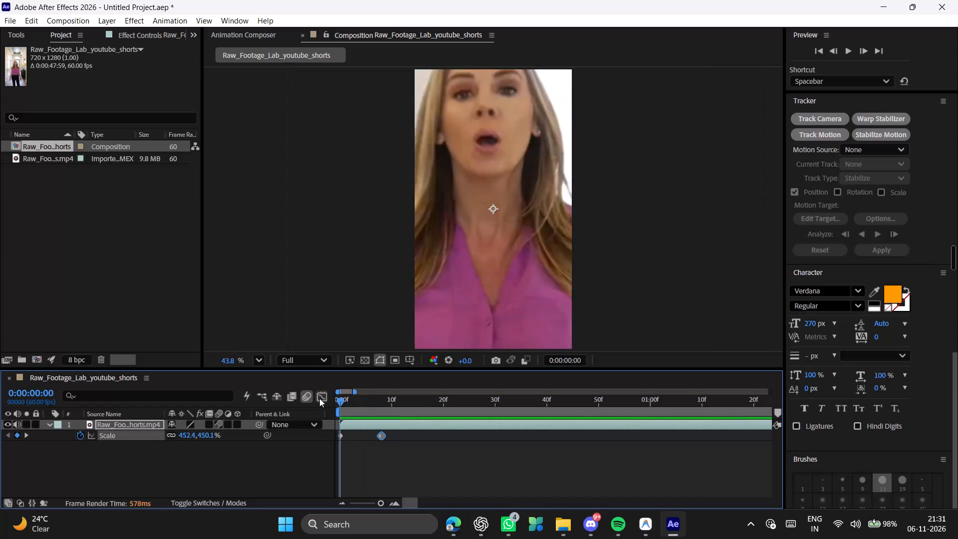
Play back the zoom-out opening from the start several times to check its motion.
key(space)
key(space)
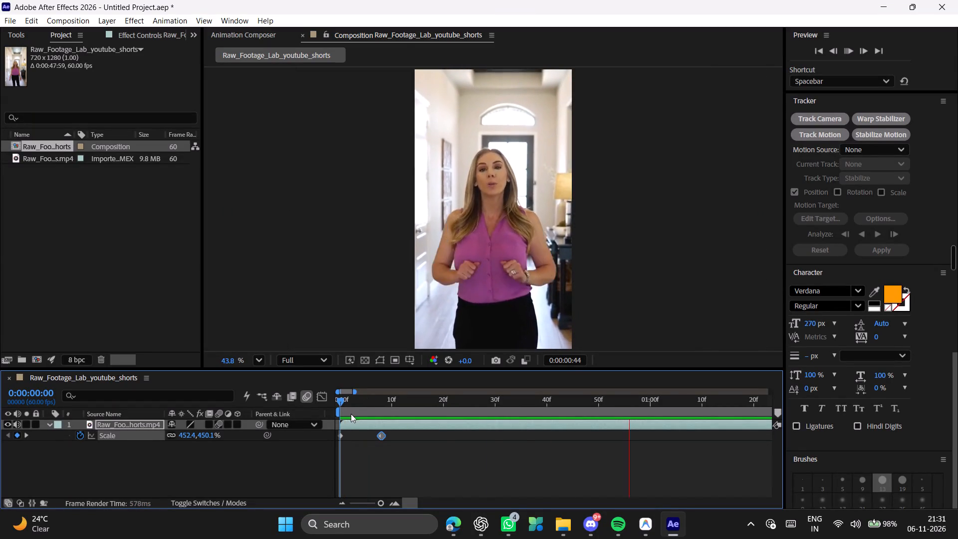
drag(404, 400, 299, 394)
key(space)
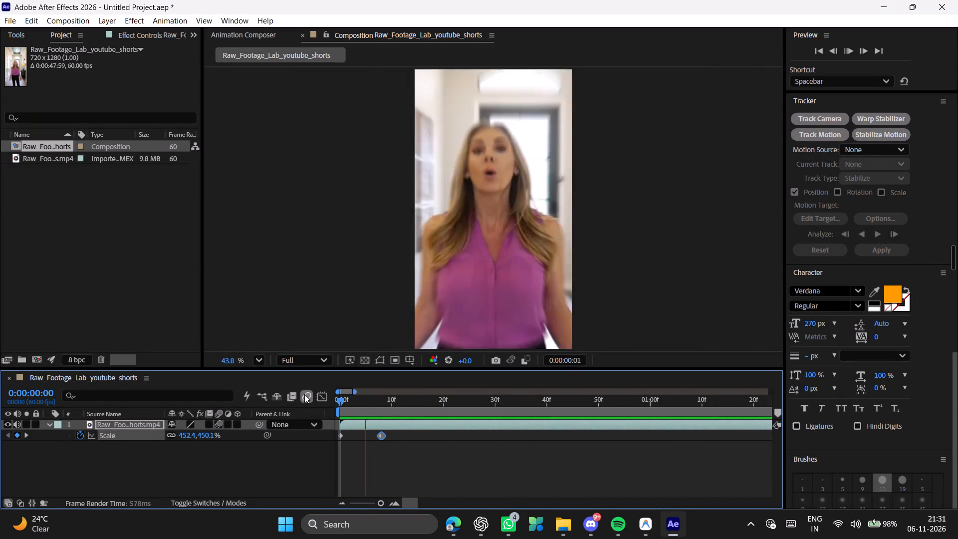
key(space)
key(space)
key(space)
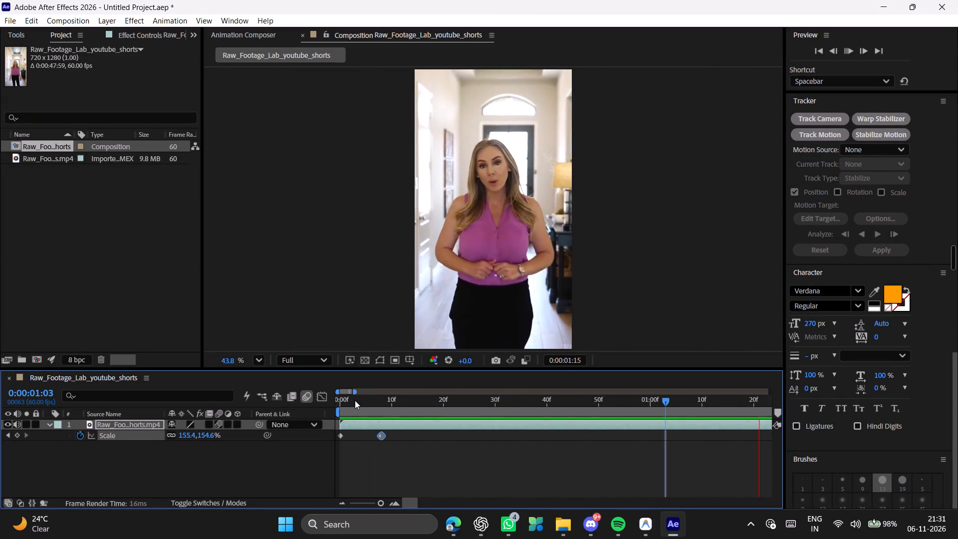
drag(384, 405, 278, 401)
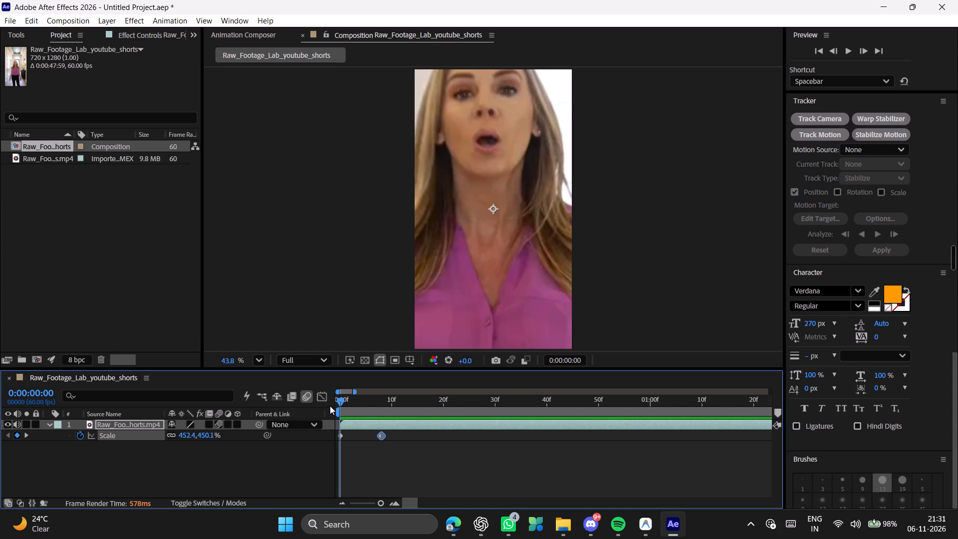
Apply Easy Ease to both Scale keyframes of the video layer.
click(398, 451)
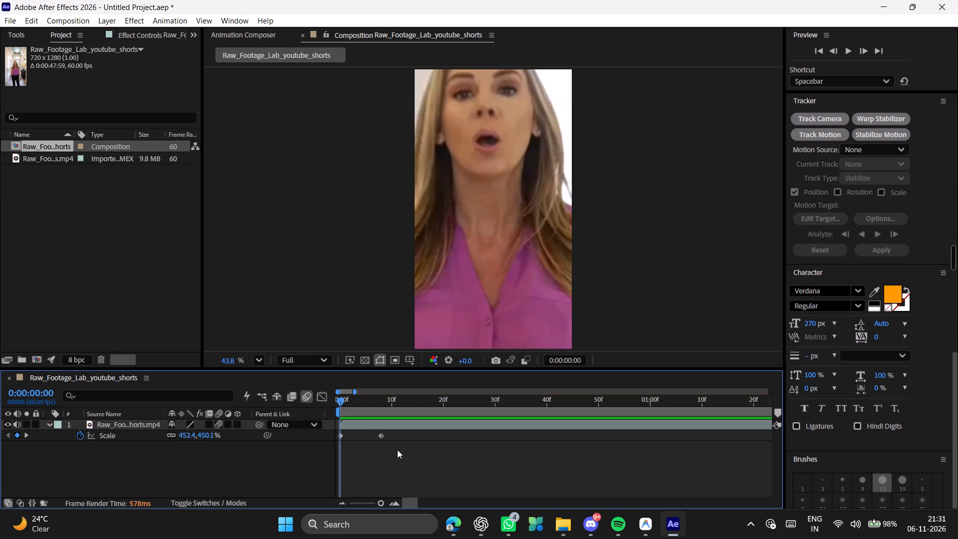
drag(399, 431, 336, 439)
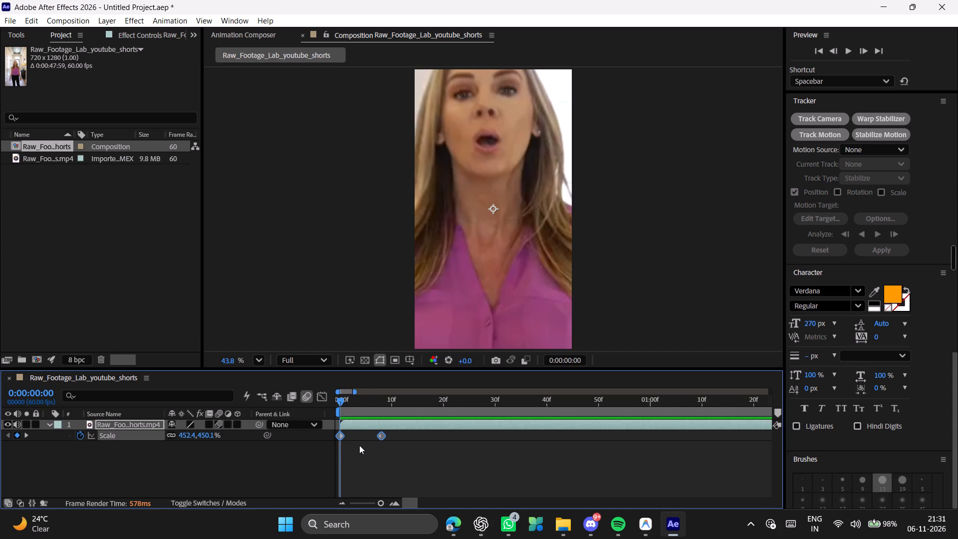
key(F9)
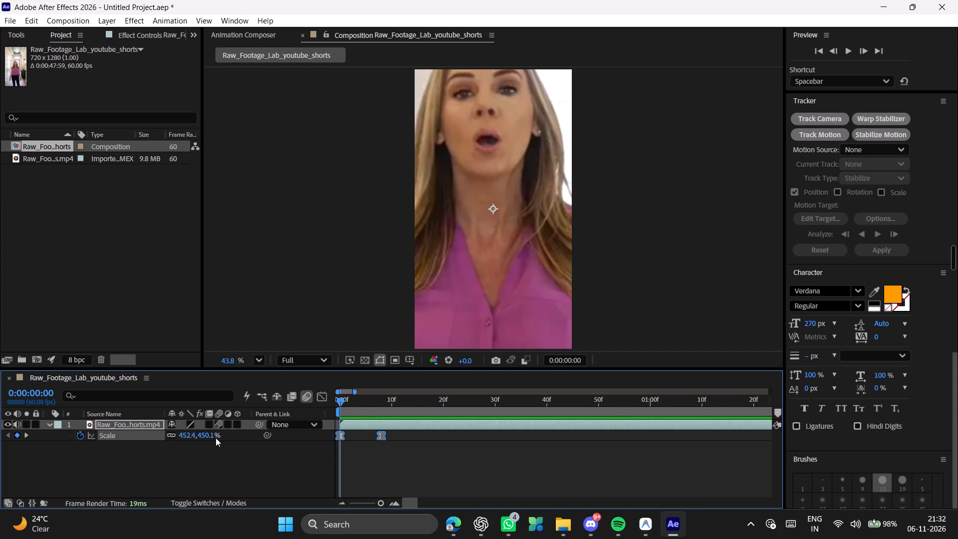
click(221, 424)
click(221, 424)
Search the effects library for "dire" to find Directional Blur.
scroll(813, 301, up, 4)
scroll(856, 301, up, 4)
scroll(856, 301, down, 5)
scroll(843, 362, up, 5)
scroll(845, 344, down, 3)
scroll(845, 346, up, 5)
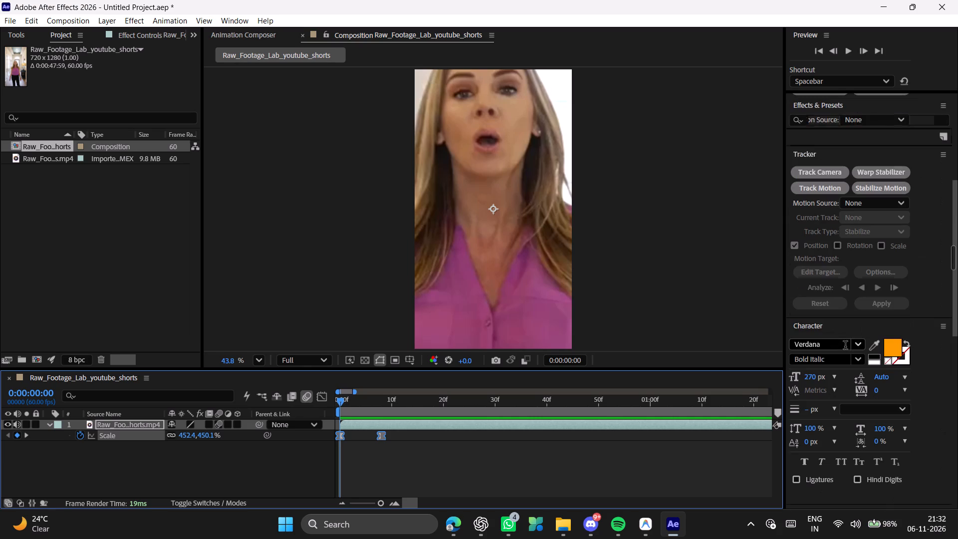
scroll(845, 346, up, 5)
click(852, 125)
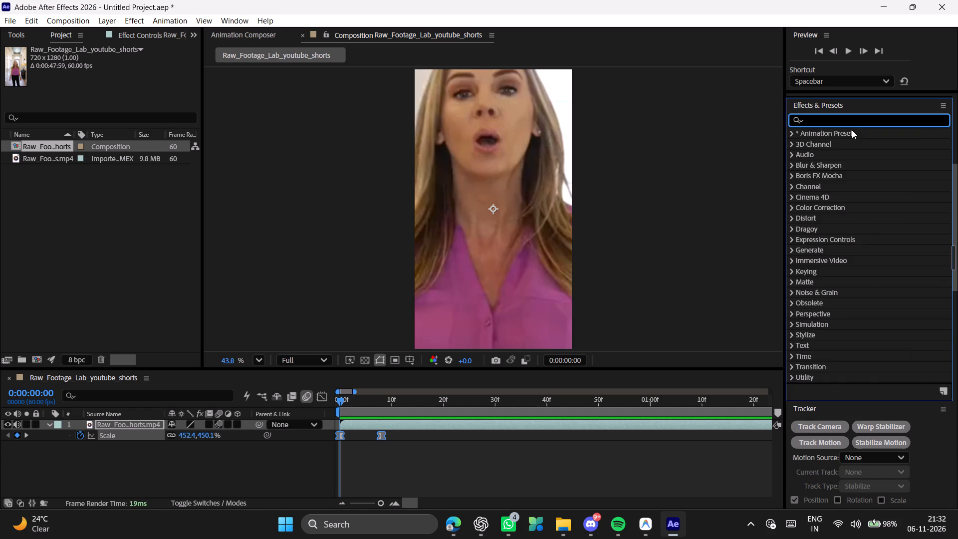
key(d)
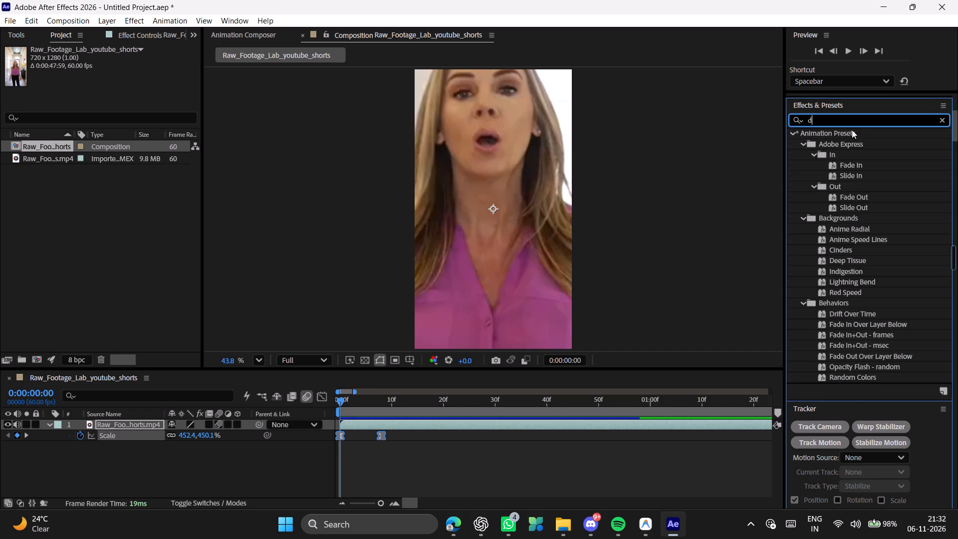
text(ire)
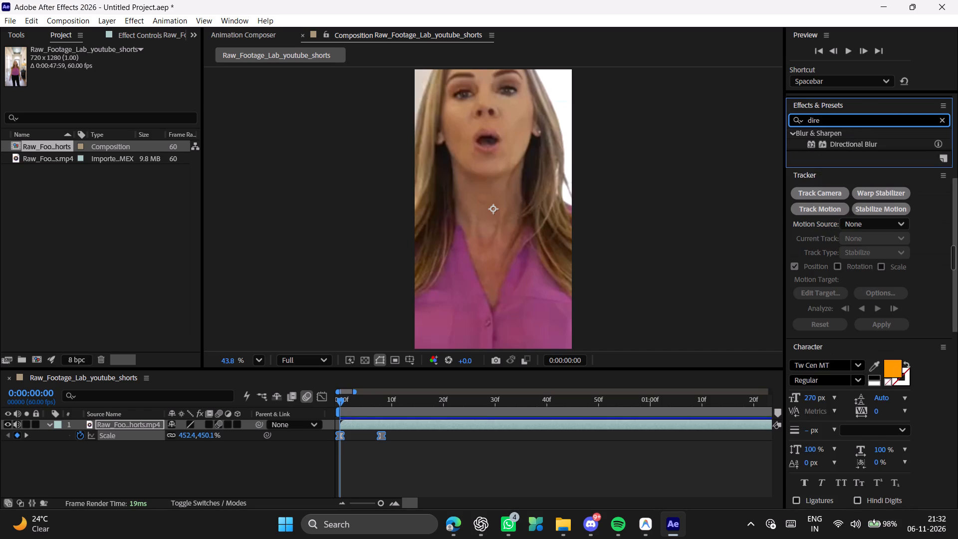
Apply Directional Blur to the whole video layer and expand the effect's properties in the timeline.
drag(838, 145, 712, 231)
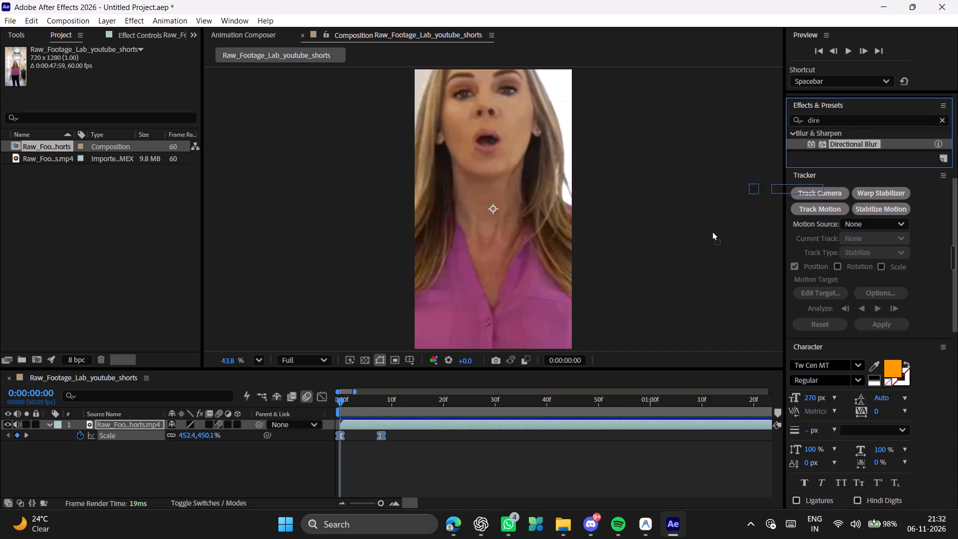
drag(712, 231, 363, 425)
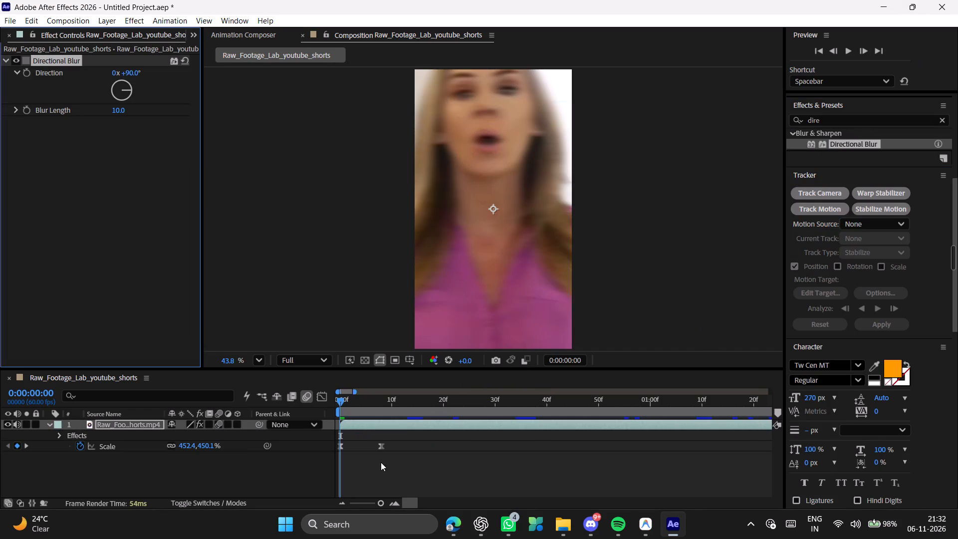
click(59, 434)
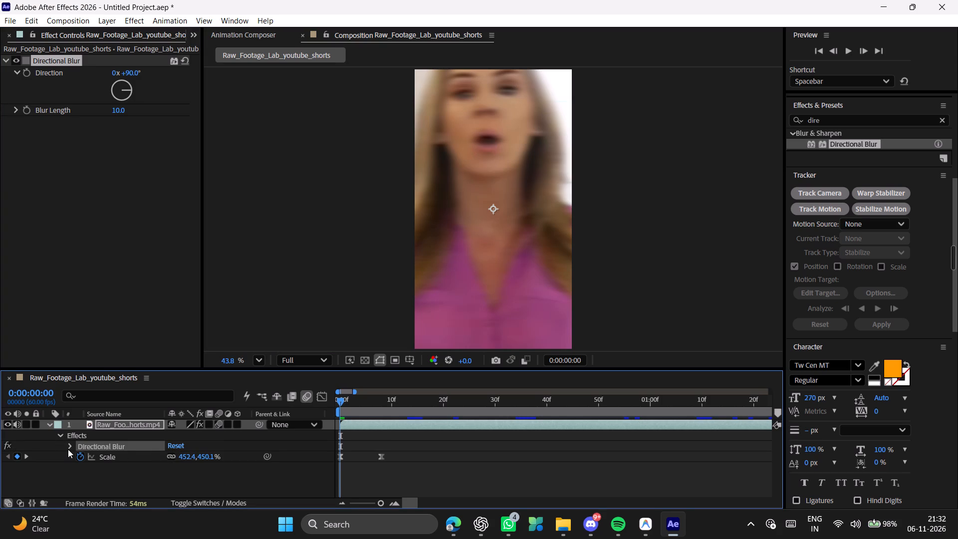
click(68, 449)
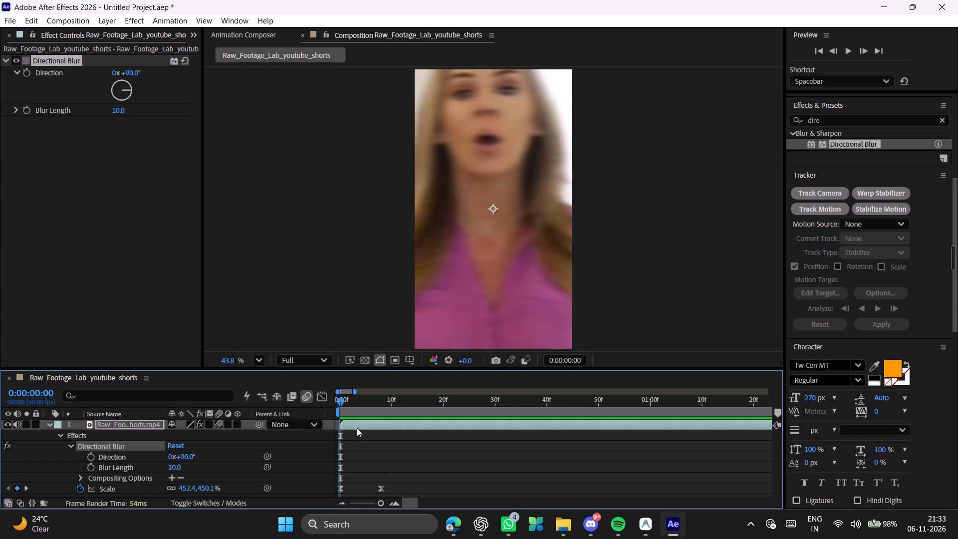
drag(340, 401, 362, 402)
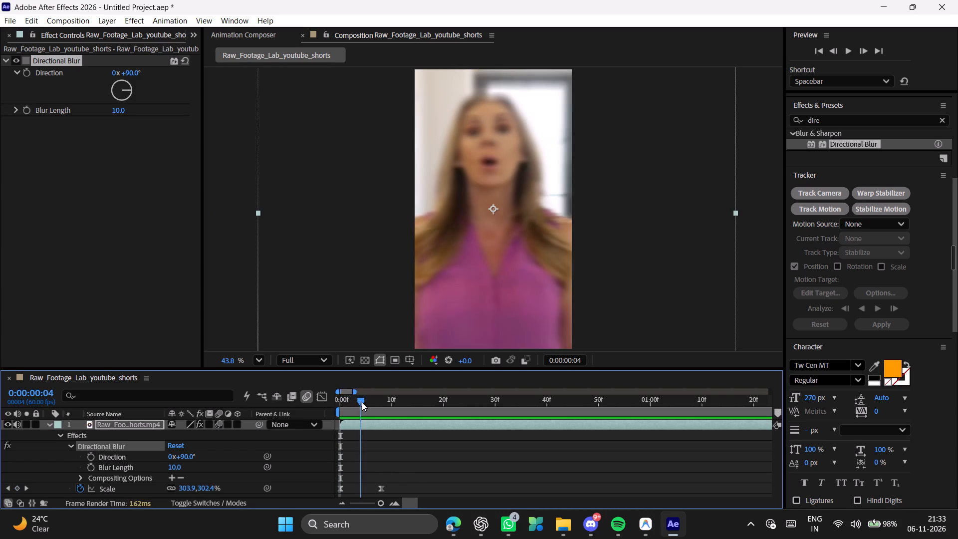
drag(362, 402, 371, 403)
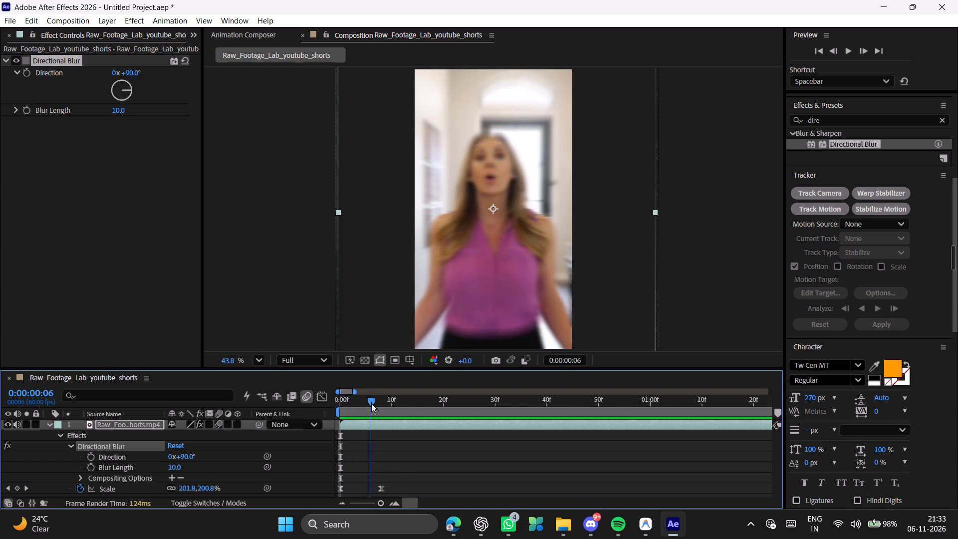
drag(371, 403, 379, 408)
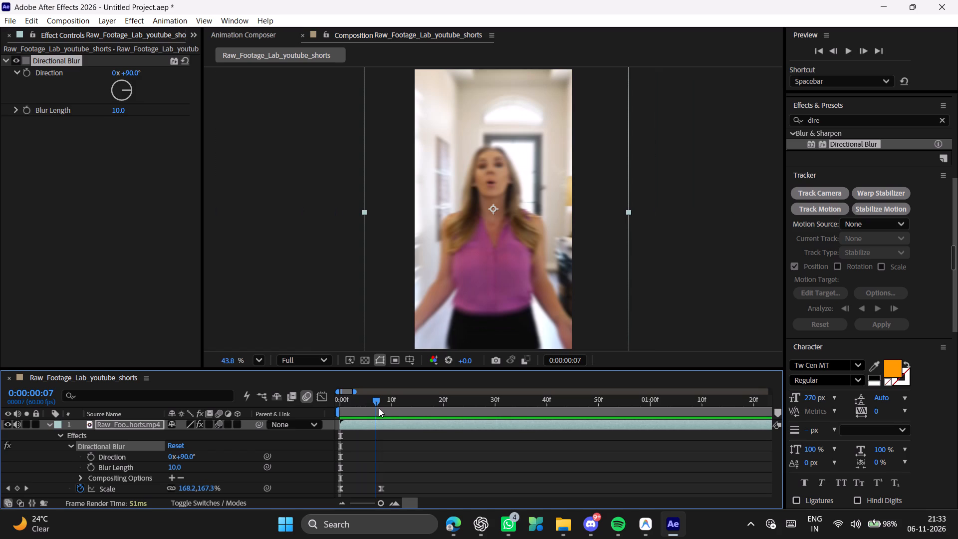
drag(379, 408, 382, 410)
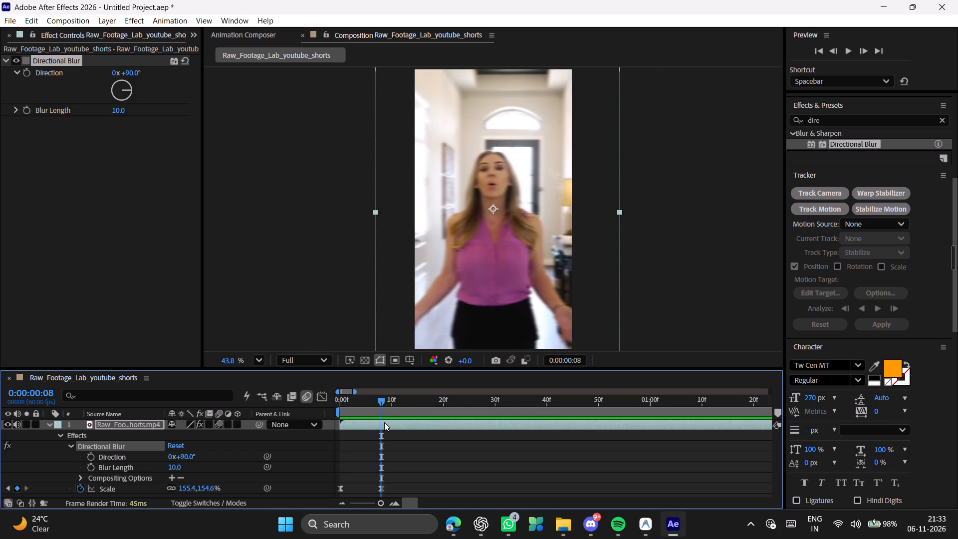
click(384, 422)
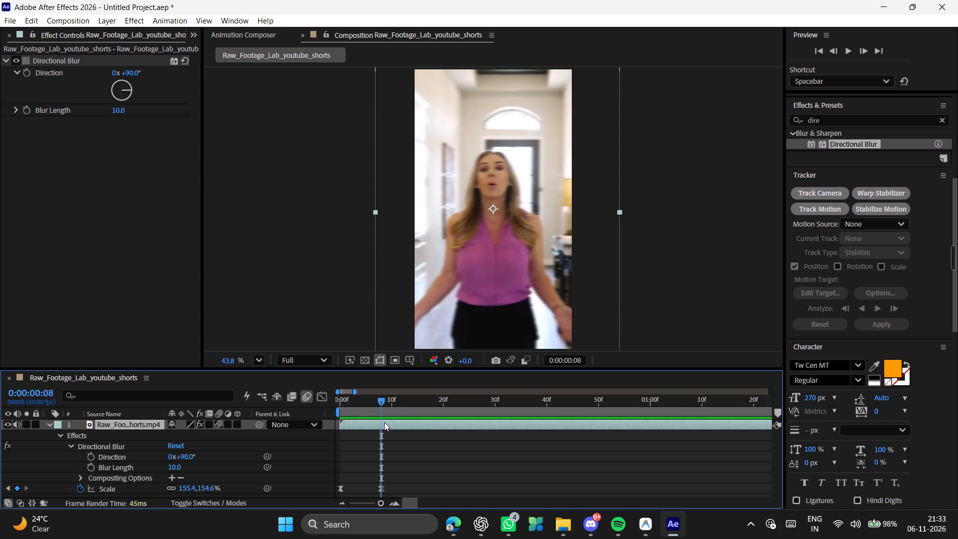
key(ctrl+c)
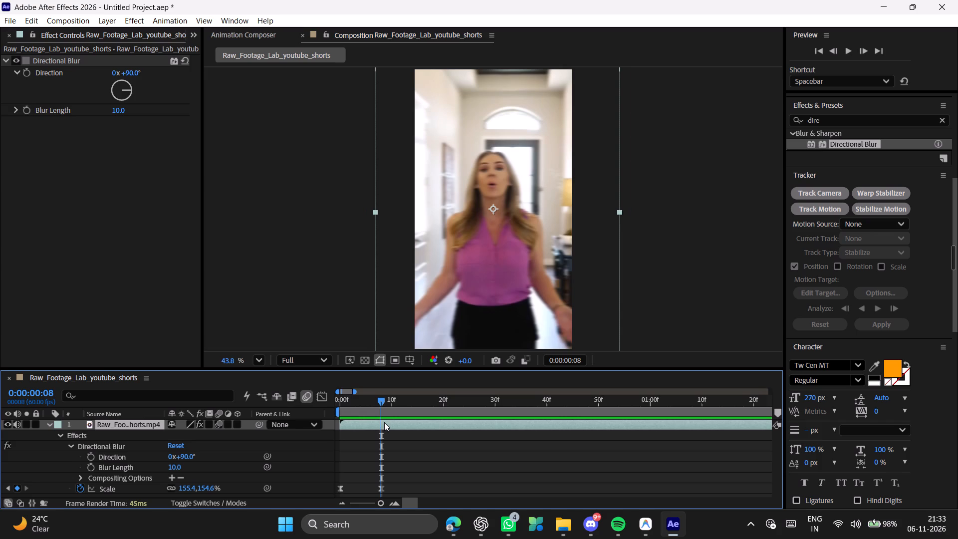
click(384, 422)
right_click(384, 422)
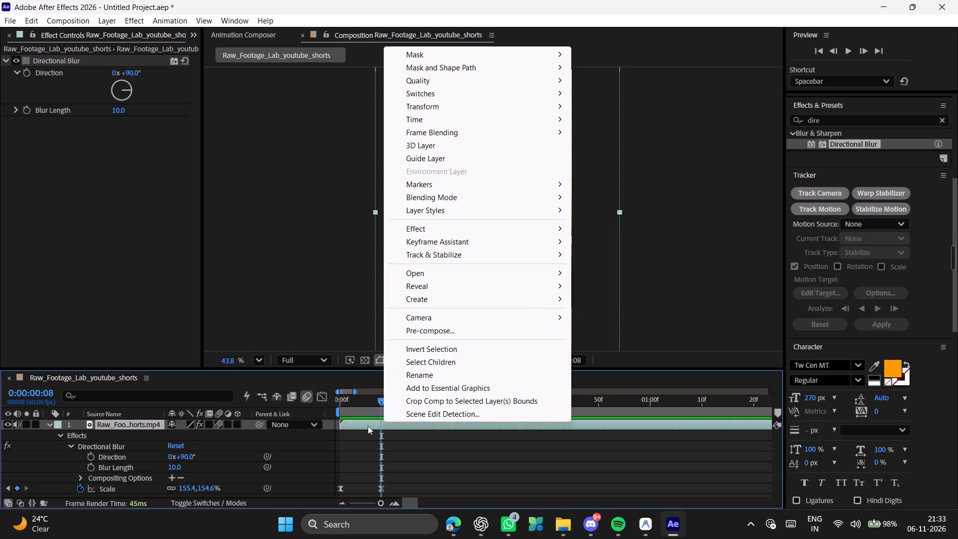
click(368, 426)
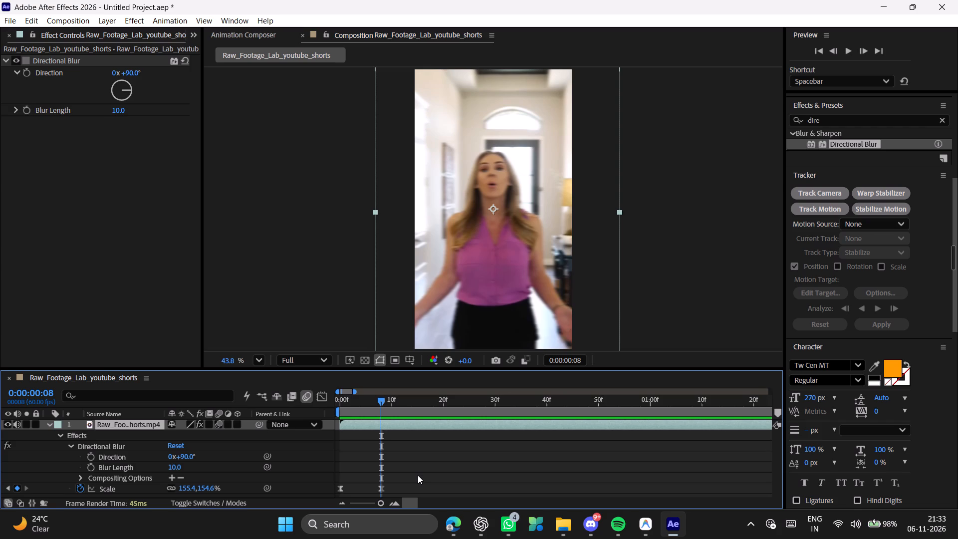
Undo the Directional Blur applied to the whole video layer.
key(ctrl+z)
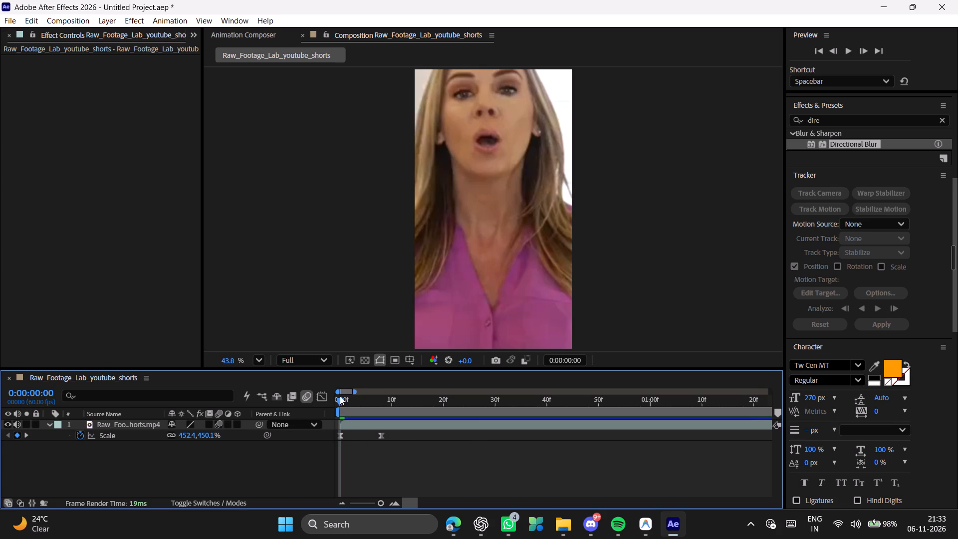
Split the video layer at 0:00:00:08 and move the short opening segment above the remaining footage.
drag(340, 396, 383, 398)
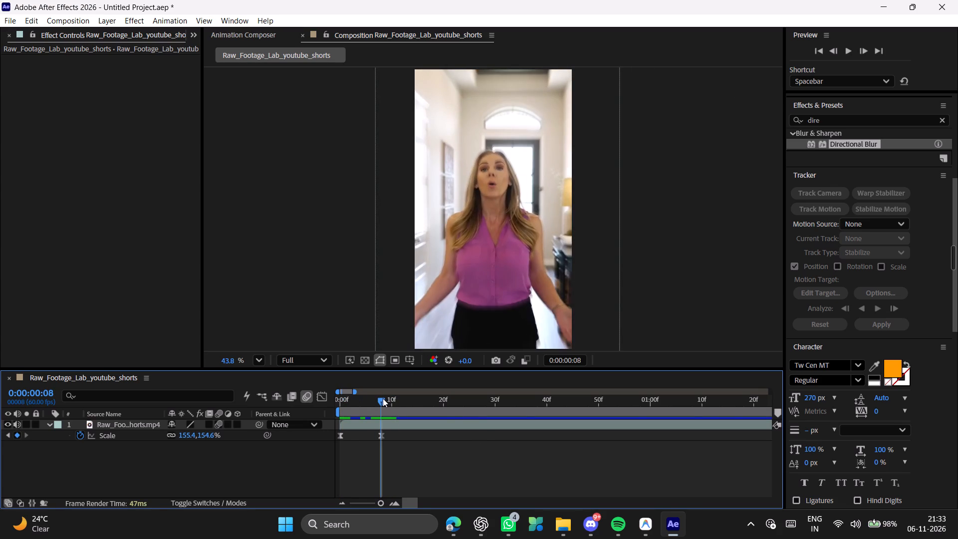
key(ctrl+shift+d)
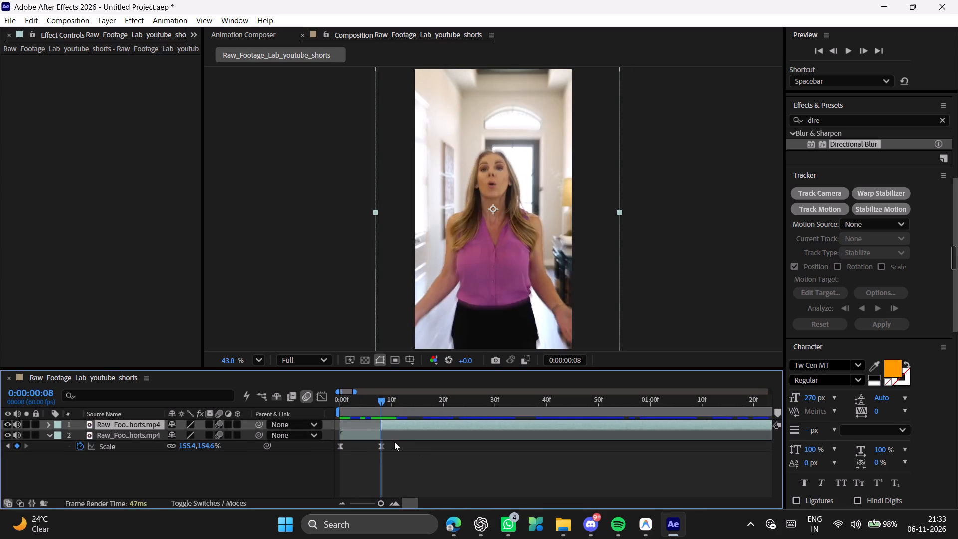
click(368, 435)
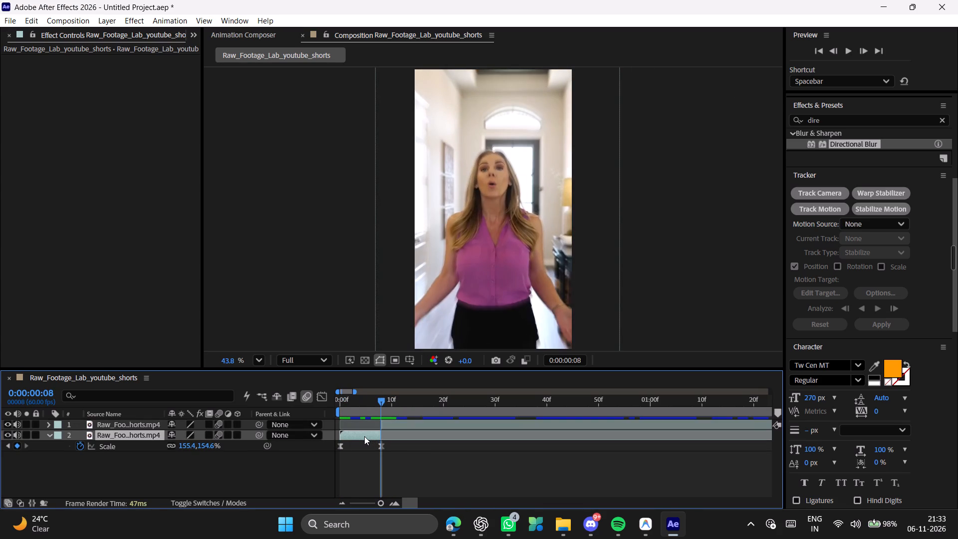
key(ctrl+bracketright)
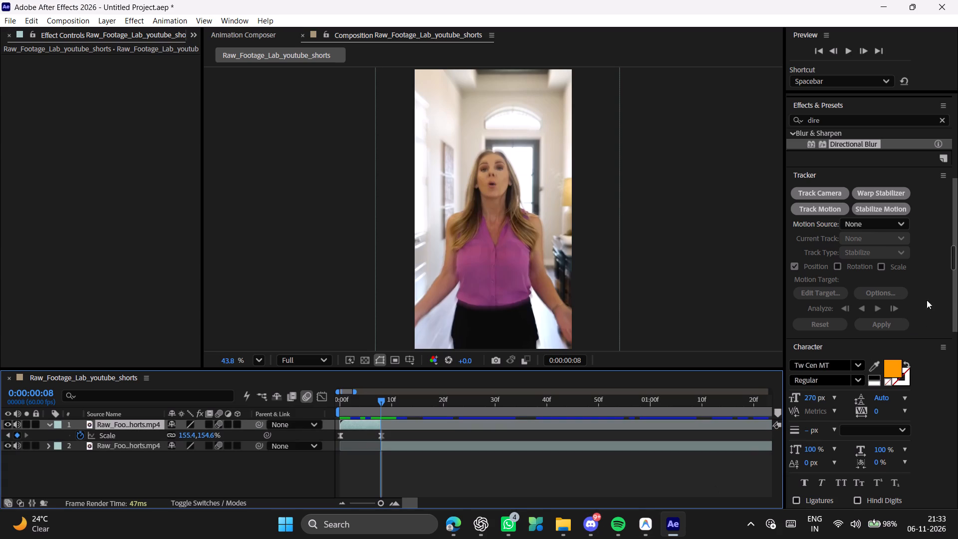
Apply Directional Blur to the short opening segment and expand the effect's properties in the timeline.
drag(849, 139, 867, 147)
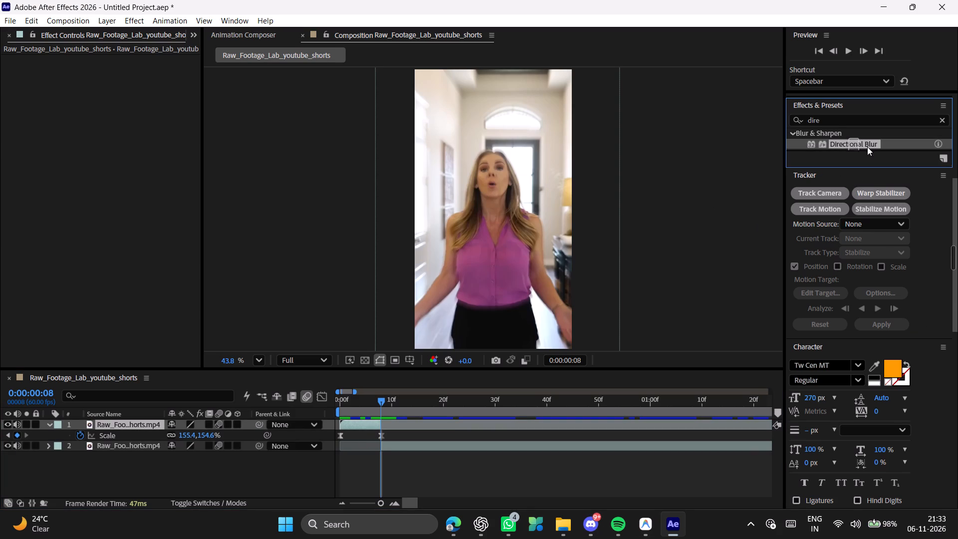
drag(867, 147, 868, 146)
drag(861, 145, 368, 412)
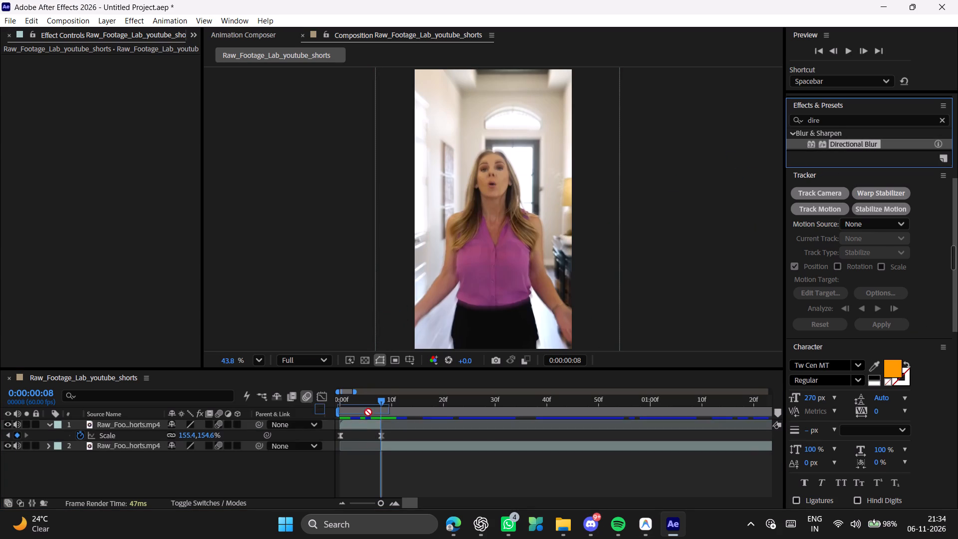
drag(368, 412, 365, 425)
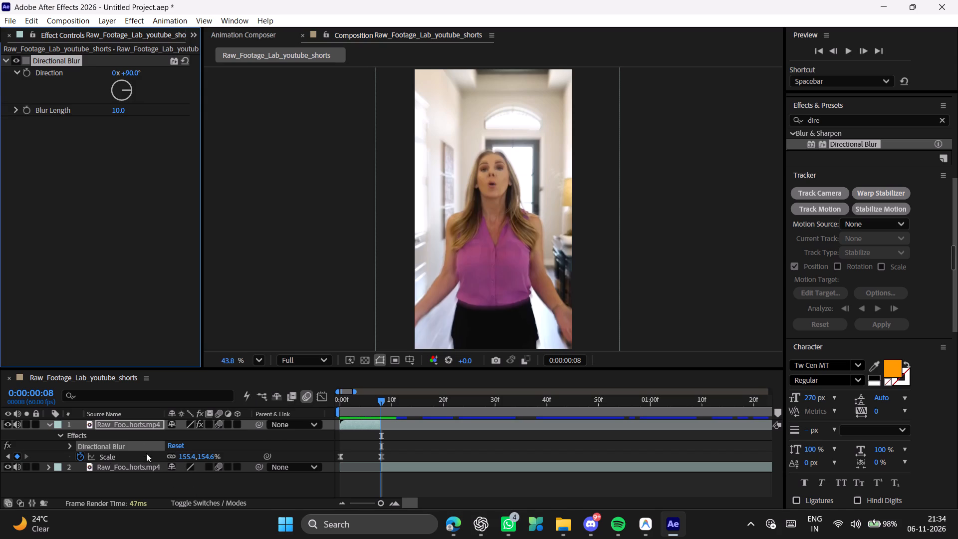
click(68, 443)
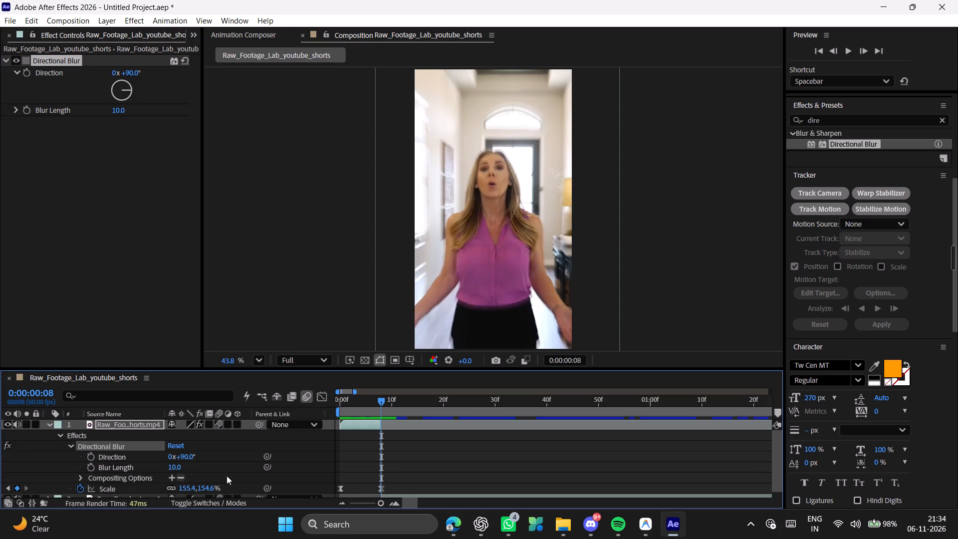
Play back the composition from the first frame to check the blurred zoom-out opening.
drag(379, 398, 283, 402)
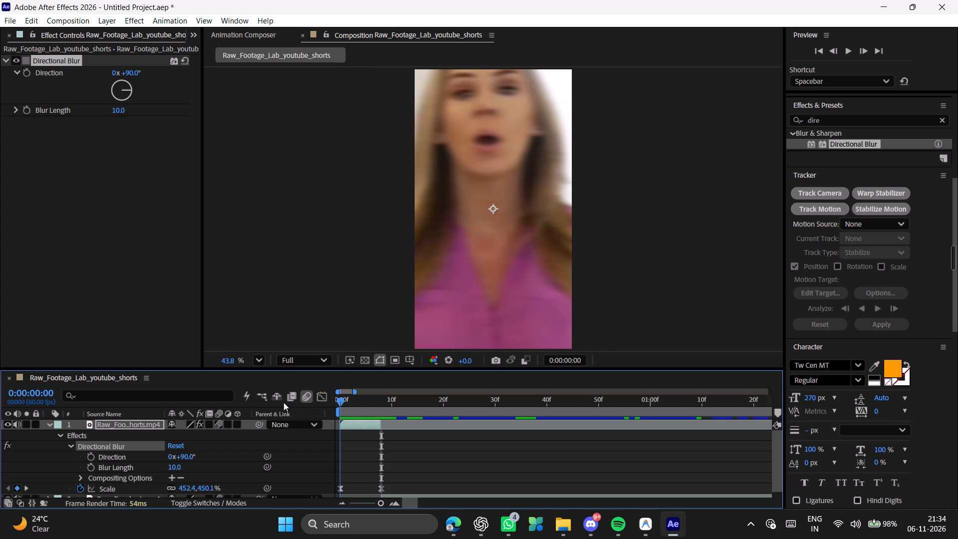
drag(283, 402, 248, 403)
key(space)
key(space)
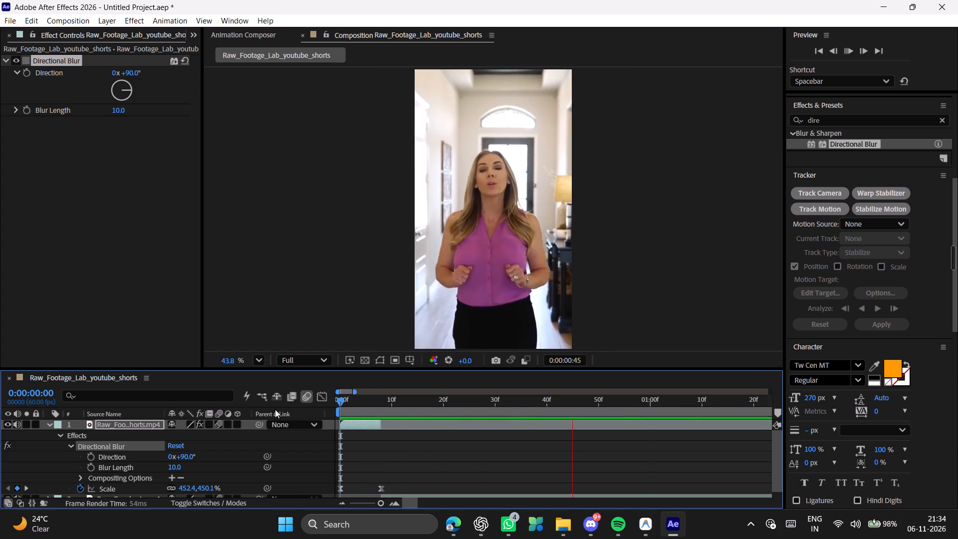
Replay the opening from the first frame several times to review the blurred zoom-out, and return to 0:00:00:00.
drag(353, 403, 308, 400)
key(space)
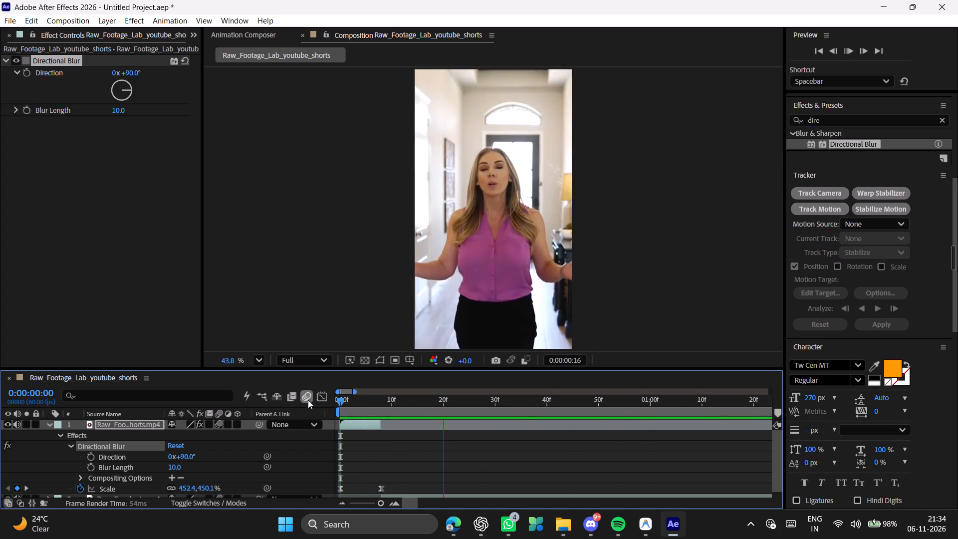
key(space)
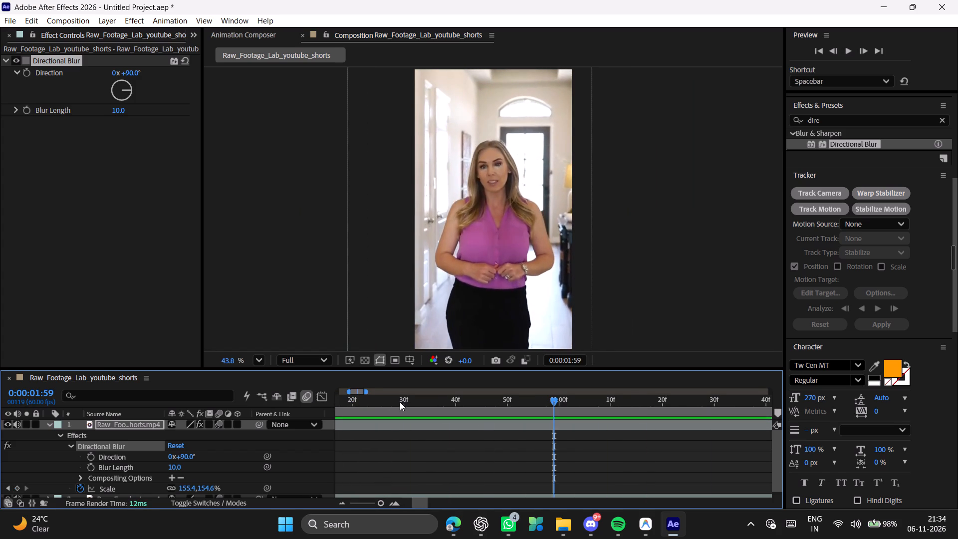
drag(400, 402, 253, 394)
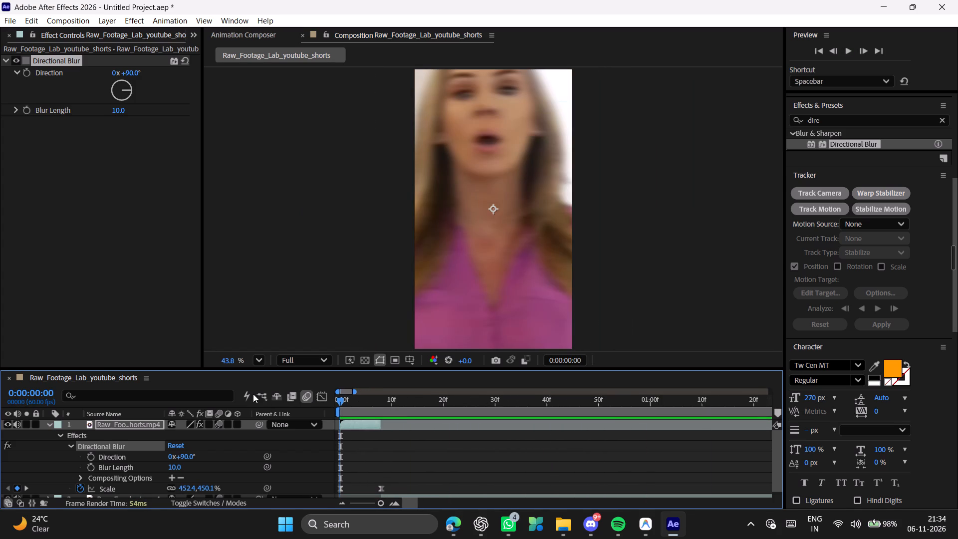
key(space)
key(space)
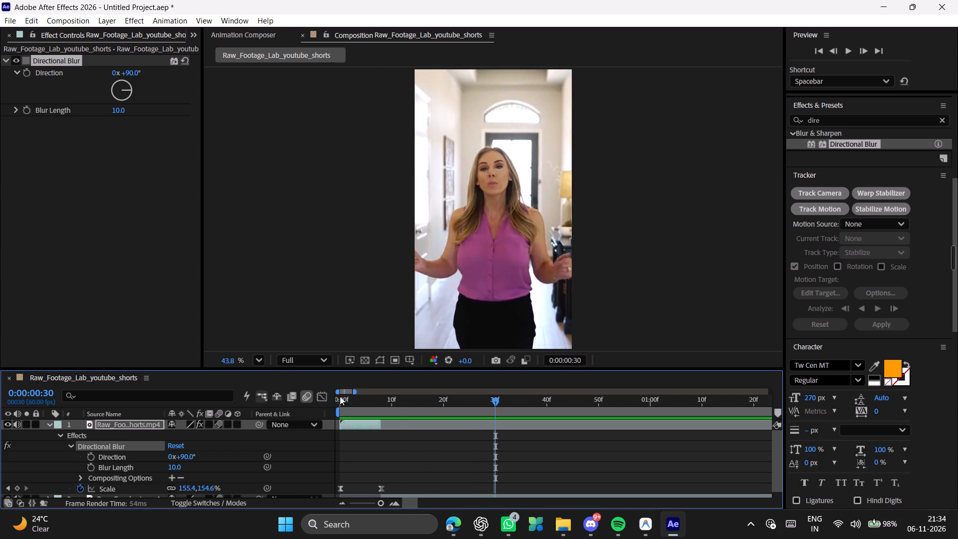
drag(352, 396, 290, 397)
key(space)
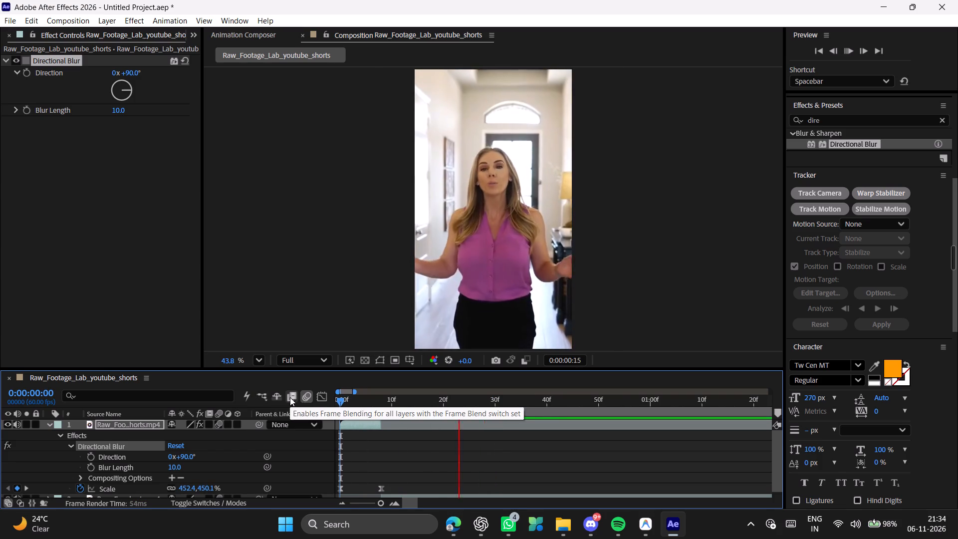
key(space)
drag(356, 406, 293, 403)
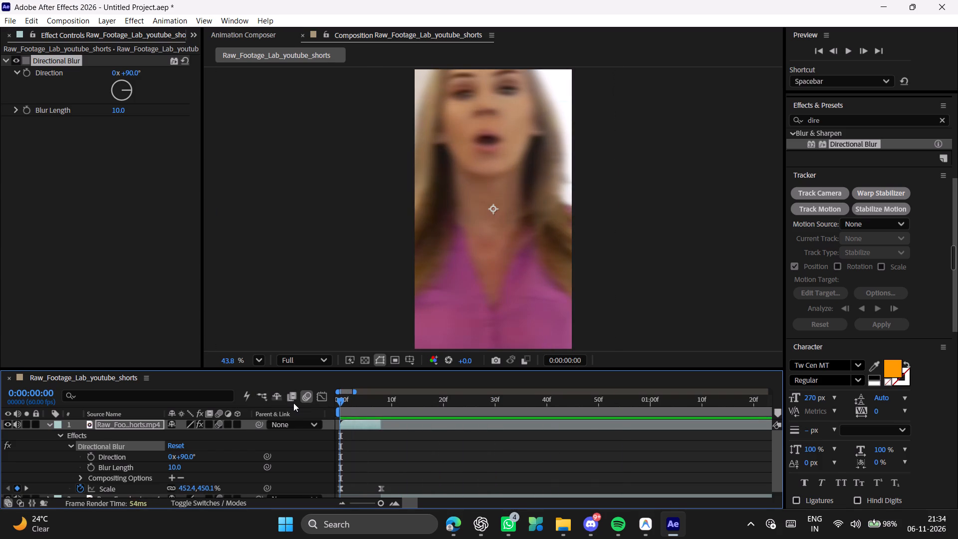
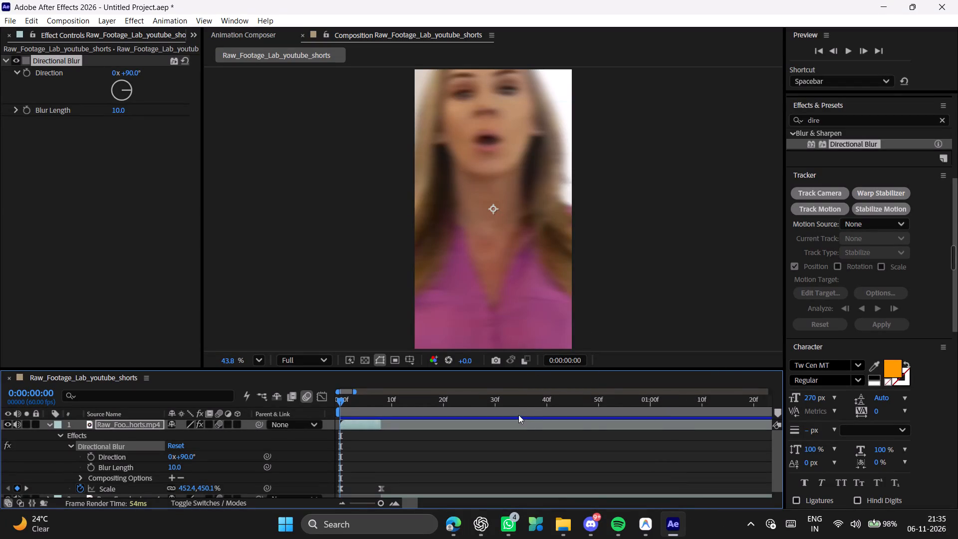
Replay the blurred zoom-out opening from the first frame several times, collapse the opening segment's properties, and return to 0:00:00:00.
key(space)
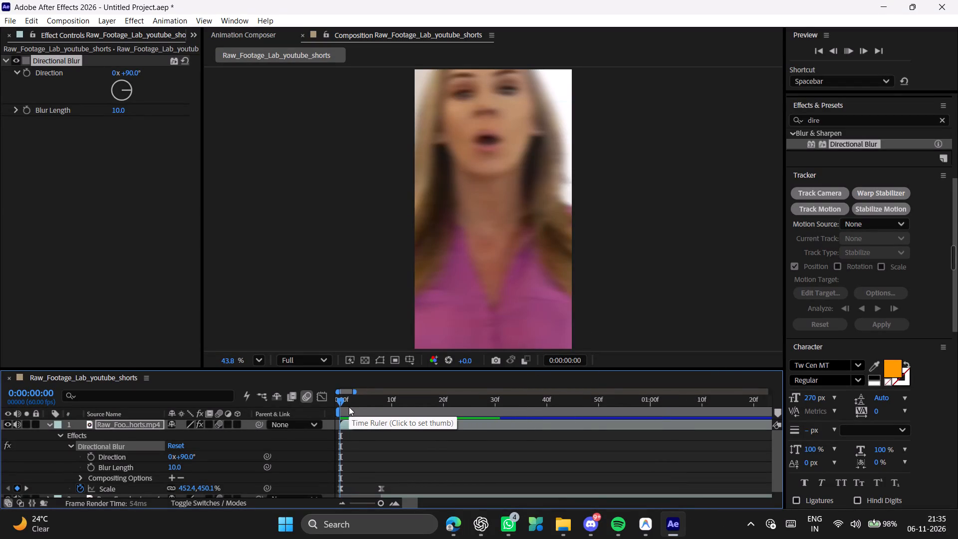
key(space)
key(space)
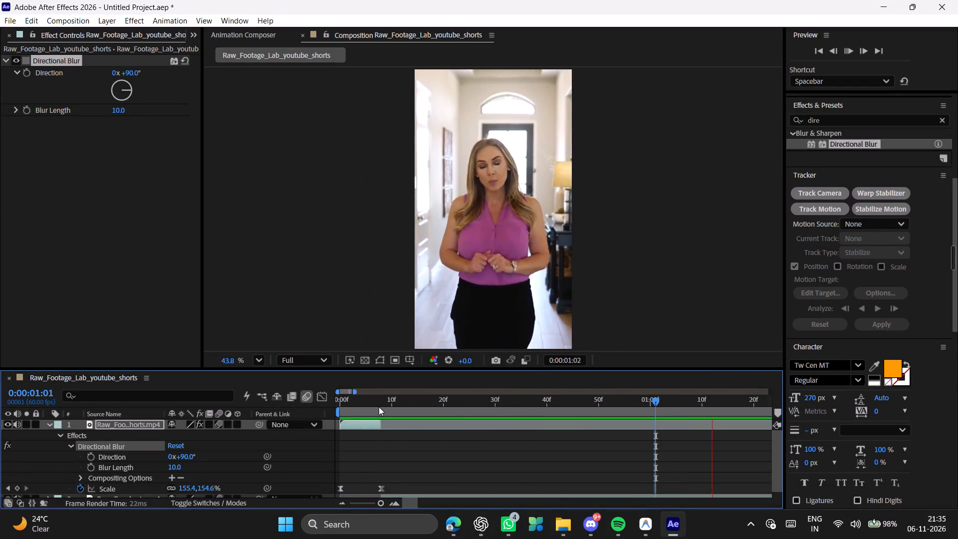
key(space)
drag(429, 401, 259, 396)
click(359, 391)
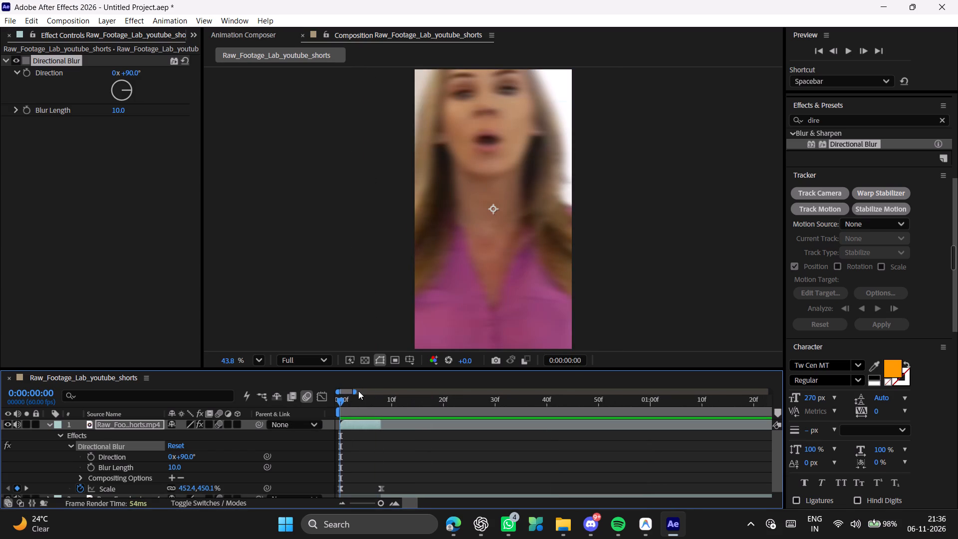
drag(354, 390, 412, 394)
drag(366, 398, 308, 402)
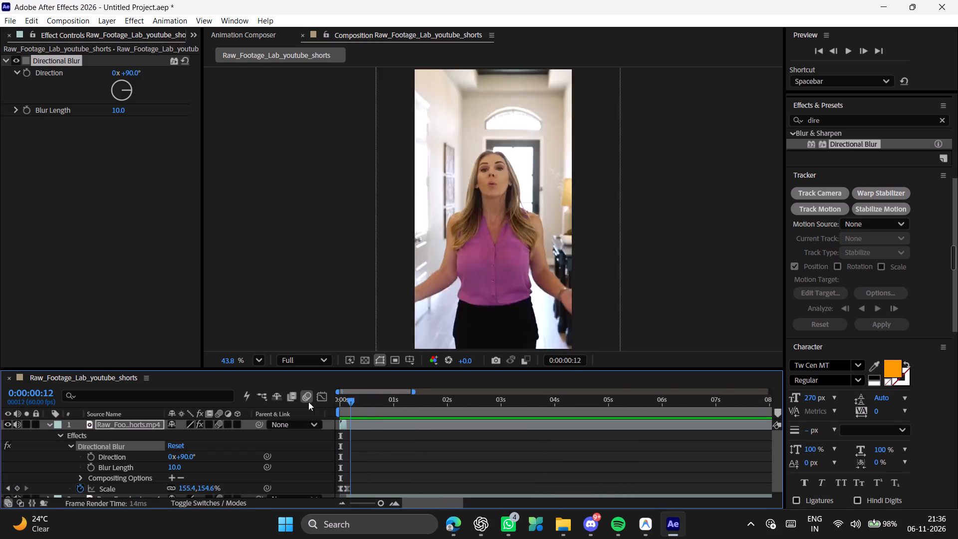
drag(308, 402, 295, 402)
key(space)
key(space)
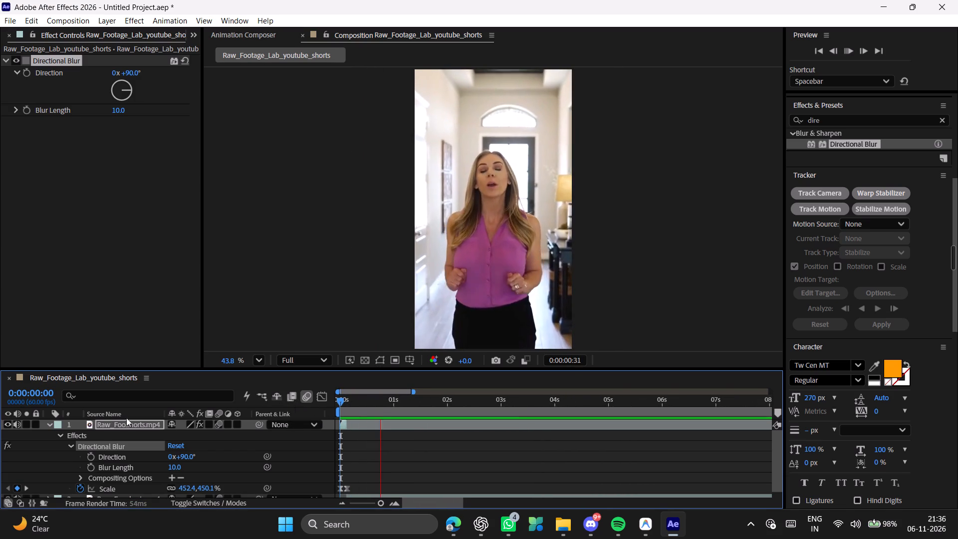
click(49, 423)
key(space)
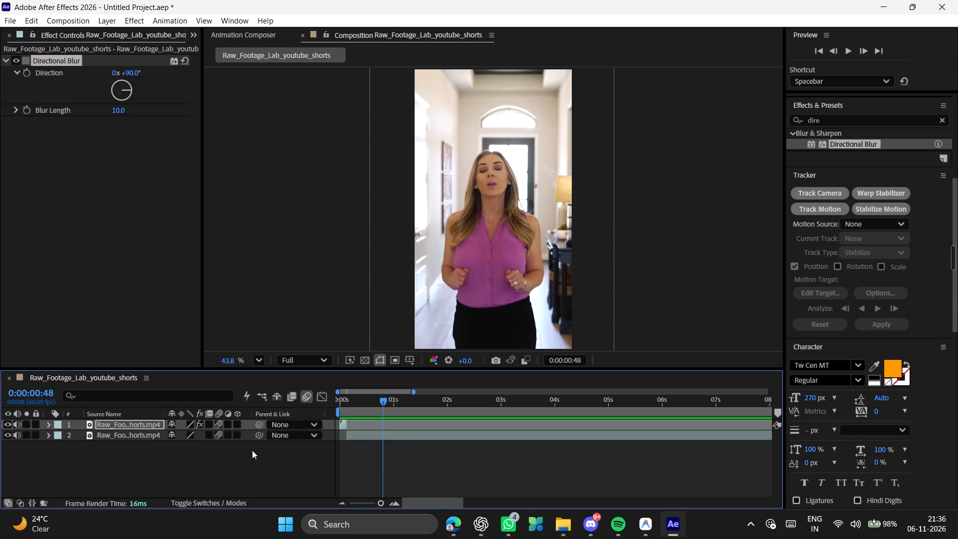
key(space)
drag(387, 400, 288, 401)
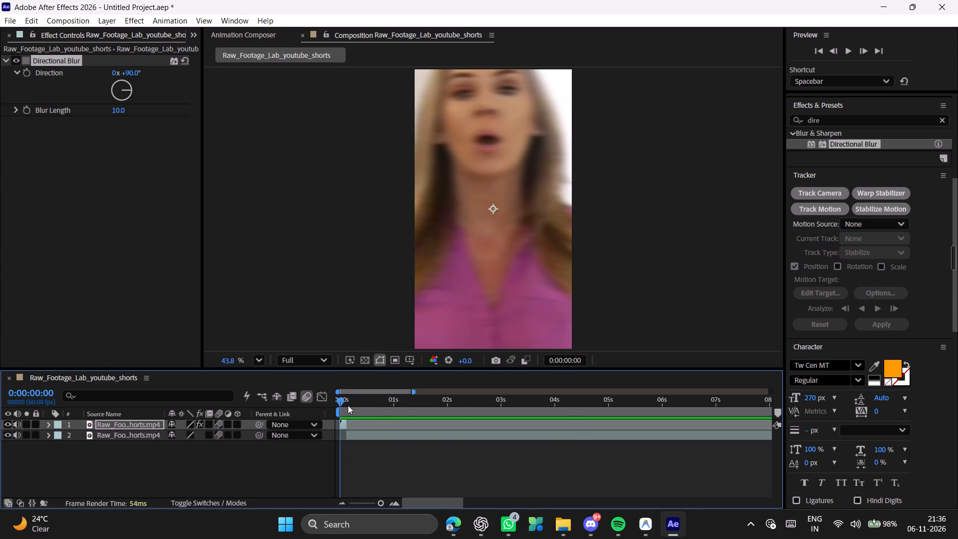
drag(353, 401, 283, 399)
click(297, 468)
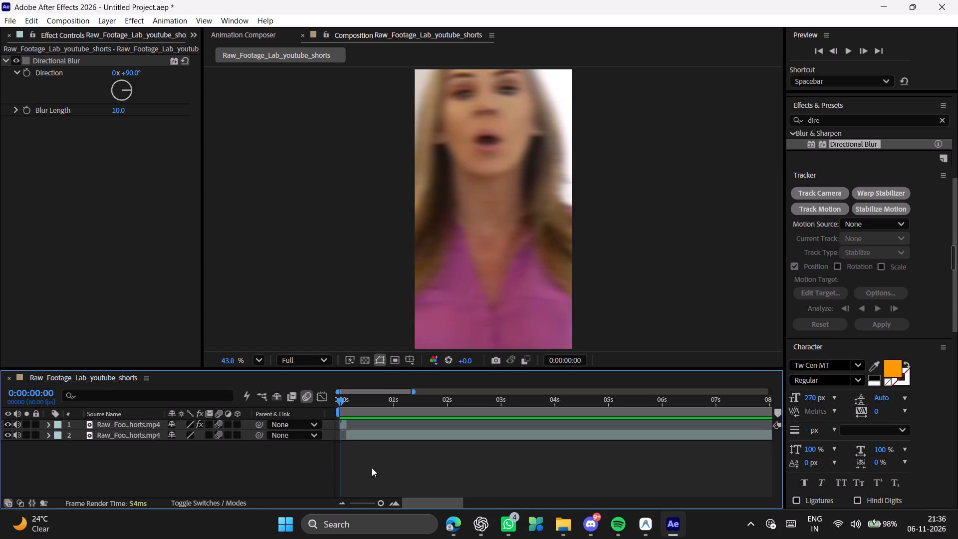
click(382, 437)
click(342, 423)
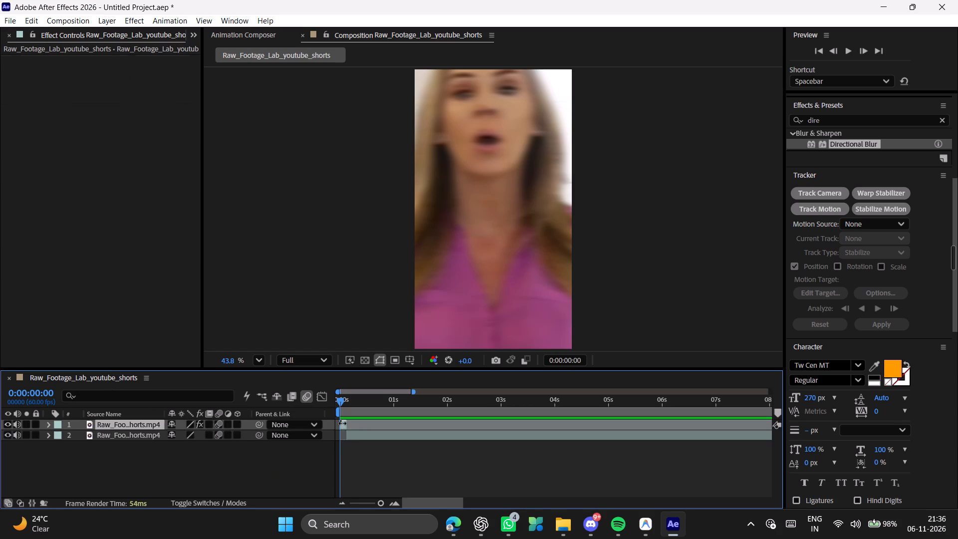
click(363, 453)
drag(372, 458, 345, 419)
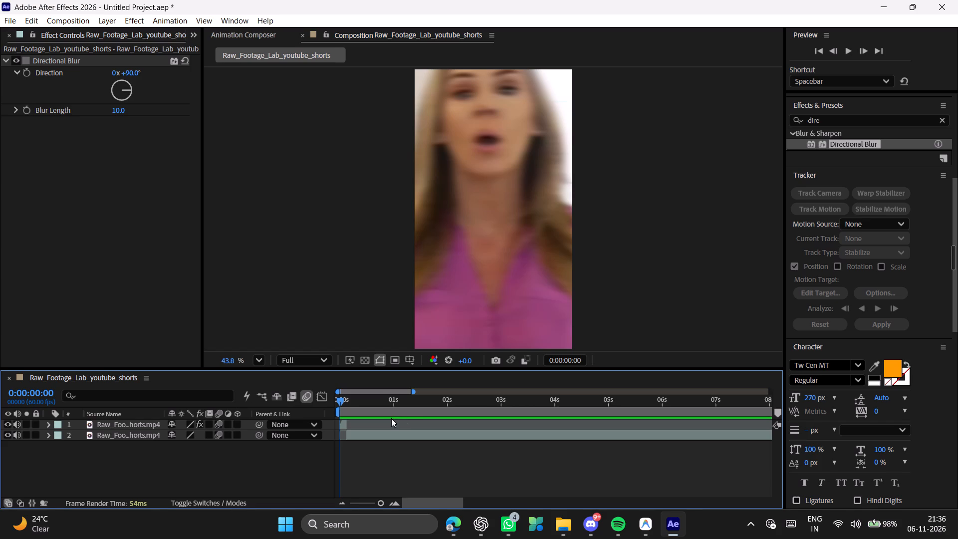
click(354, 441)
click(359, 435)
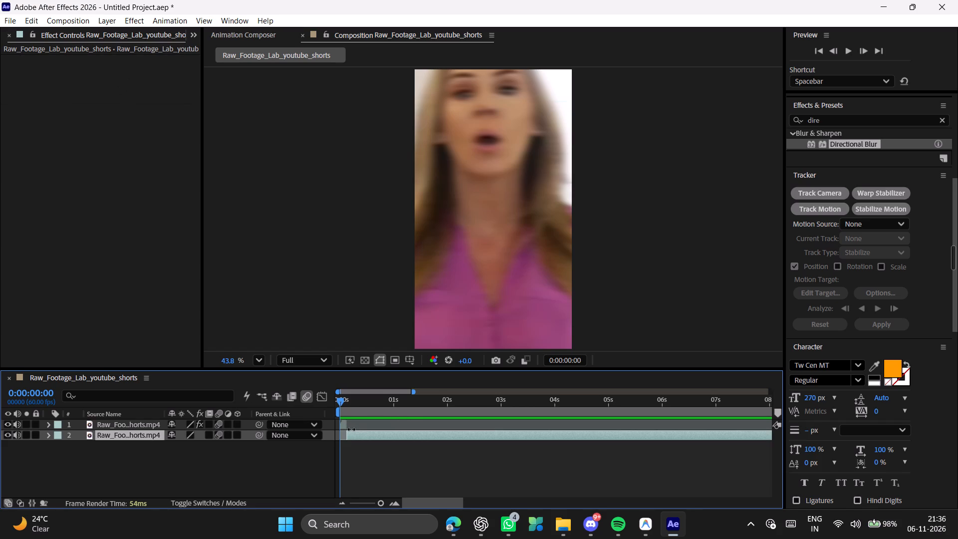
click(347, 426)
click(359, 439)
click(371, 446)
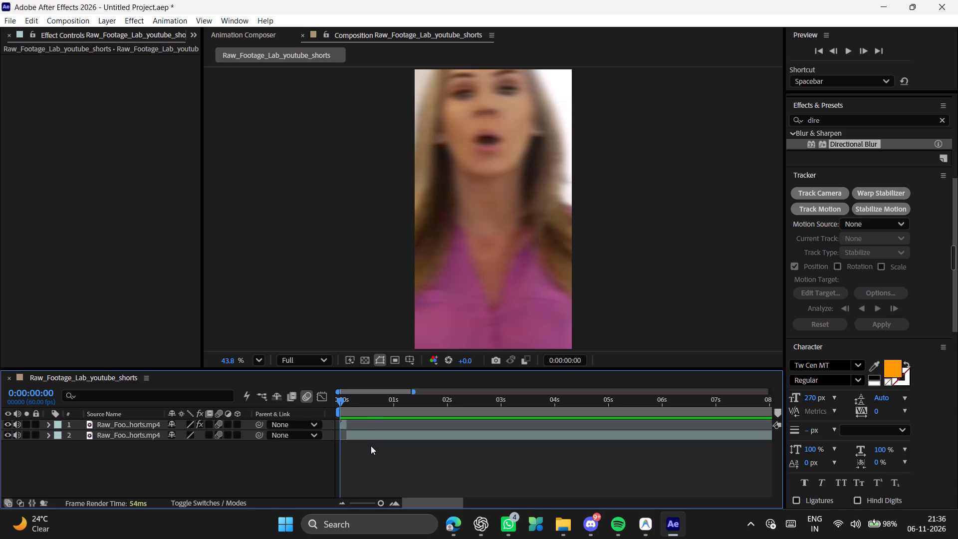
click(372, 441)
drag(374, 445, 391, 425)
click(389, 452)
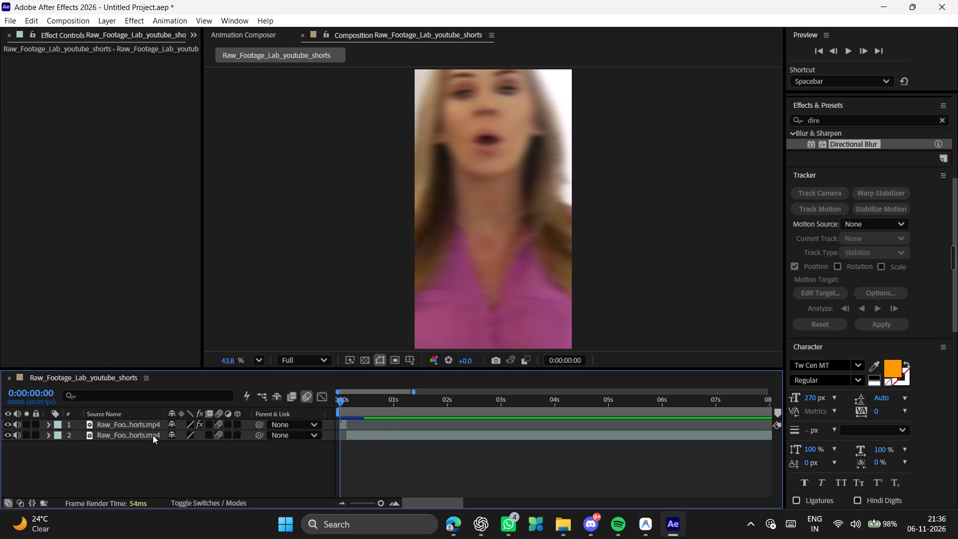
Select both video segments, bring up the tools with enough room to reach them all, and activate the Roto Brush tool.
ctrl+click(153, 435)
ctrl+click(152, 424)
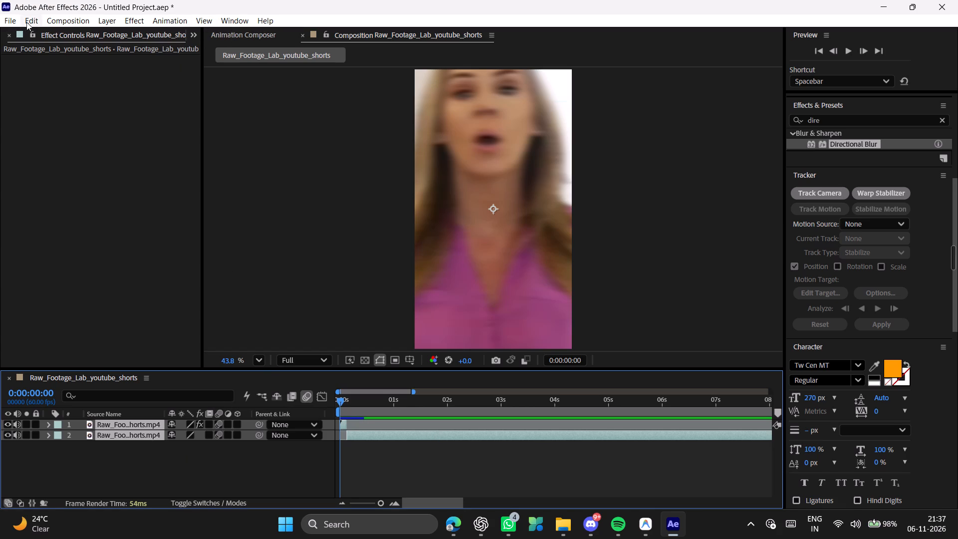
scroll(39, 35, up, 4)
scroll(66, 34, down, 1)
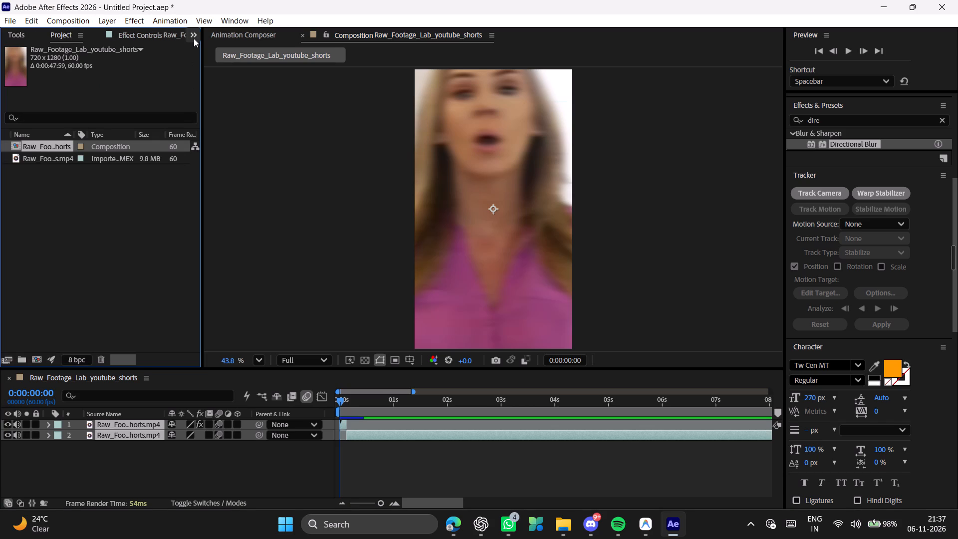
click(233, 22)
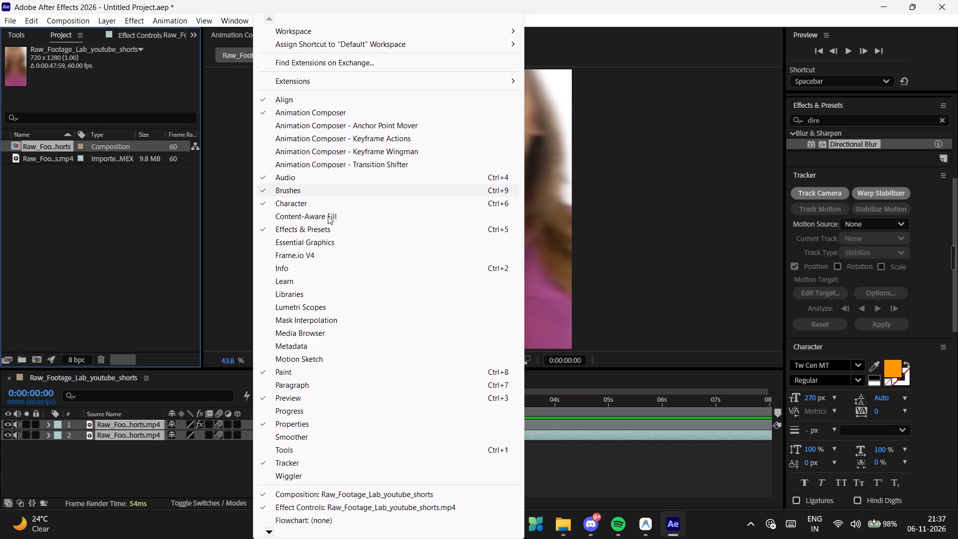
click(310, 444)
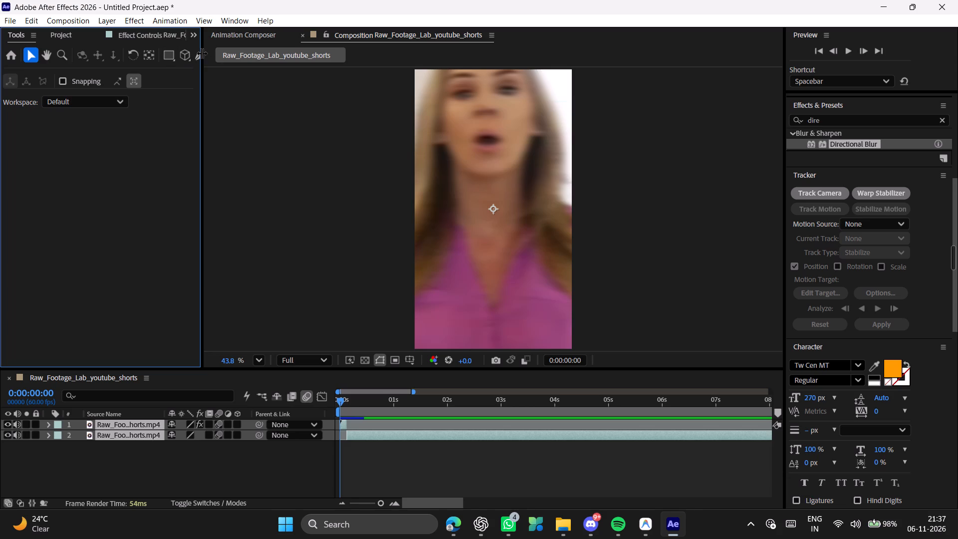
drag(202, 53, 290, 60)
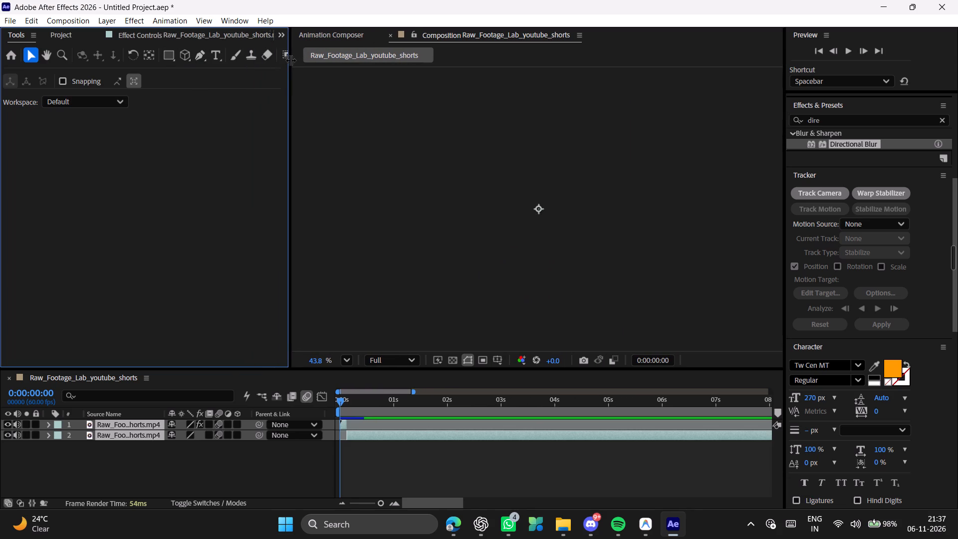
drag(290, 60, 325, 62)
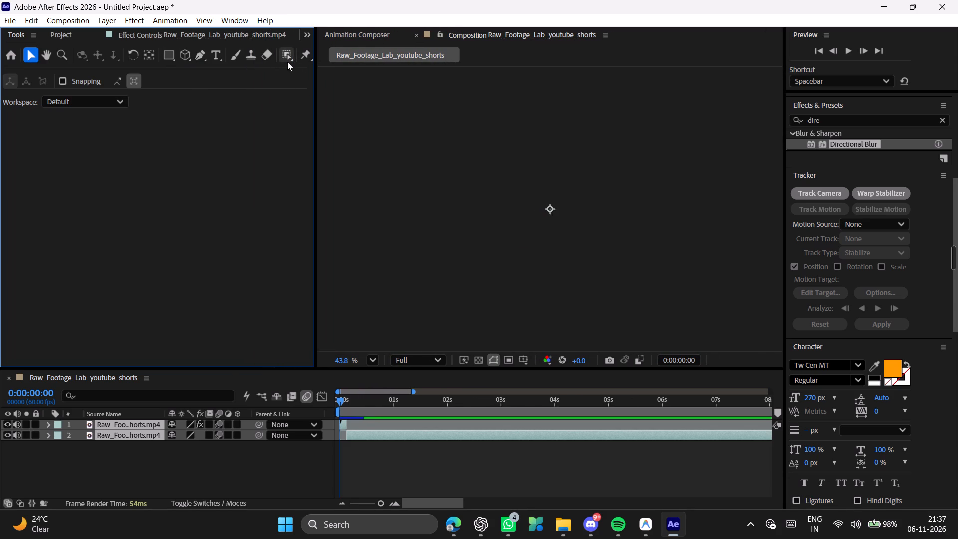
drag(287, 55, 317, 66)
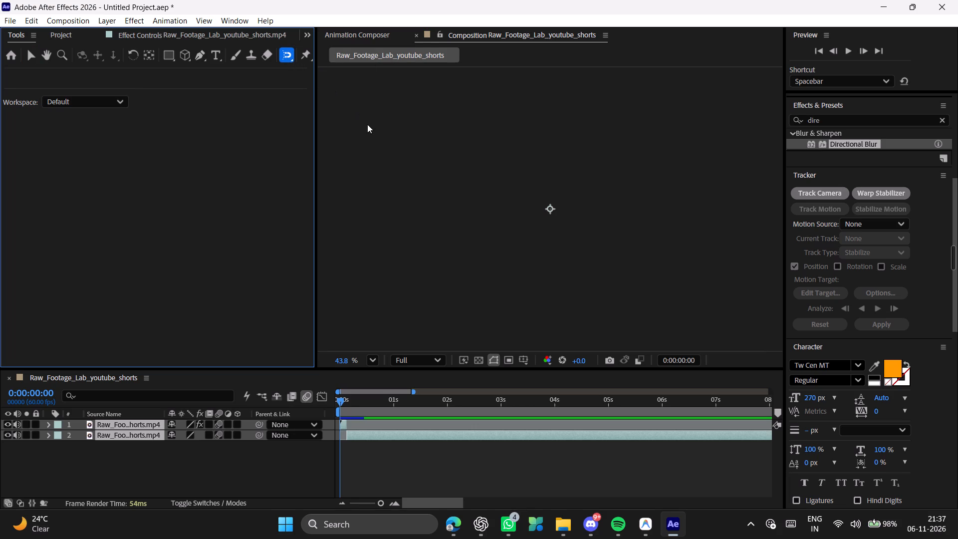
drag(315, 132, 144, 137)
Replay the zoom-out opening from the first frame to review it, and park the playhead at 0:00:00:11.
drag(342, 404, 359, 403)
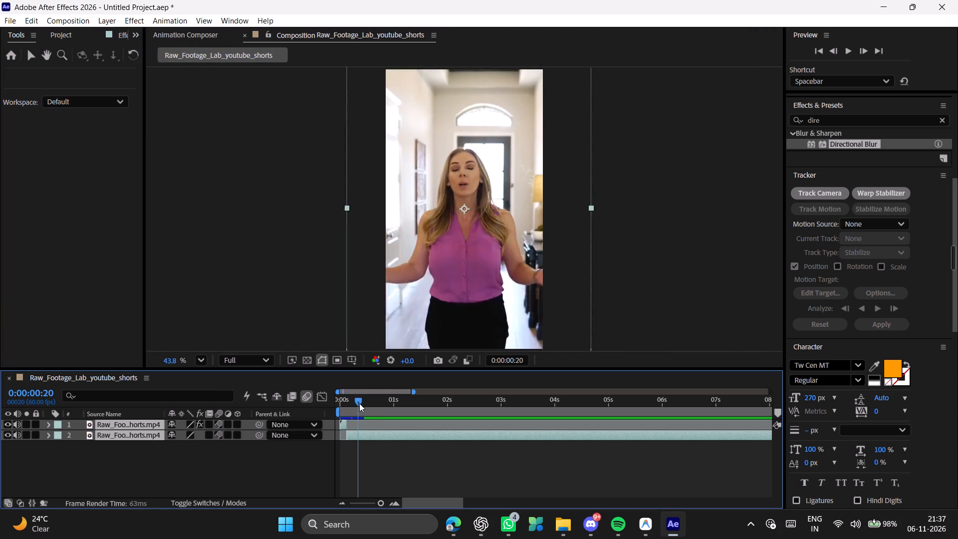
drag(359, 403, 324, 400)
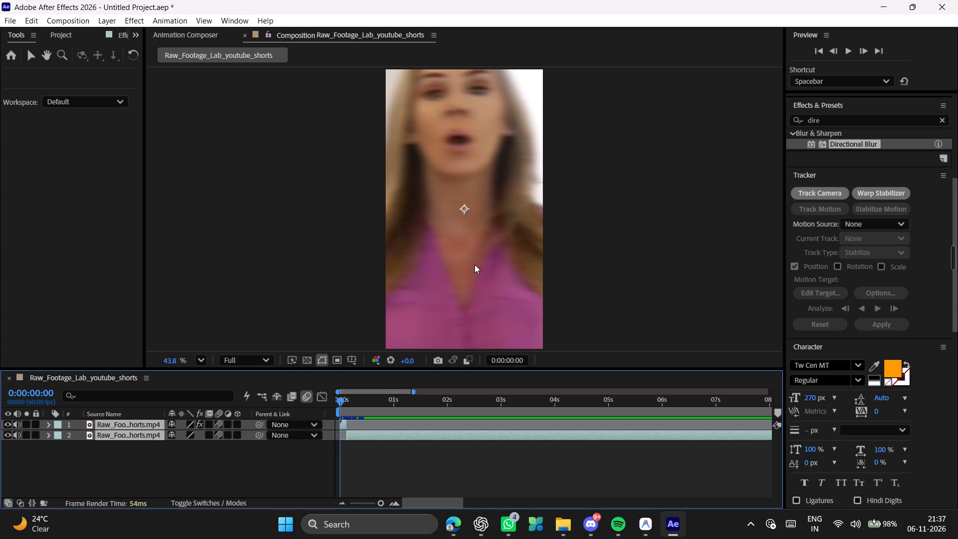
key(space)
key(space)
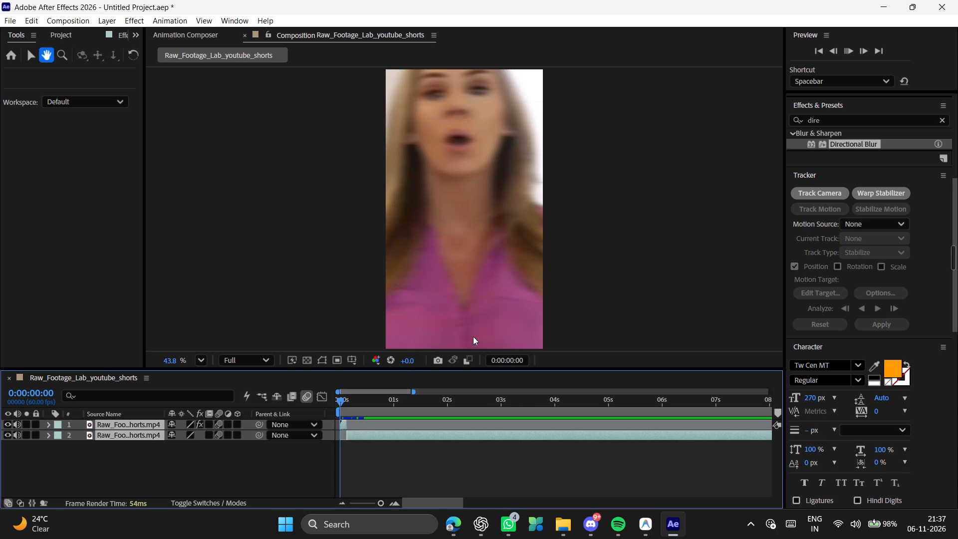
key(space)
key(space)
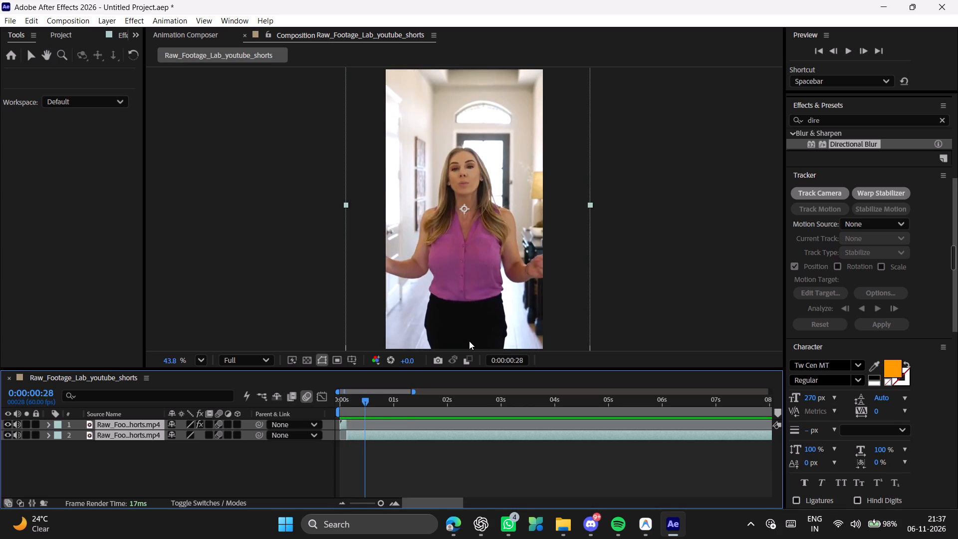
drag(363, 397, 341, 401)
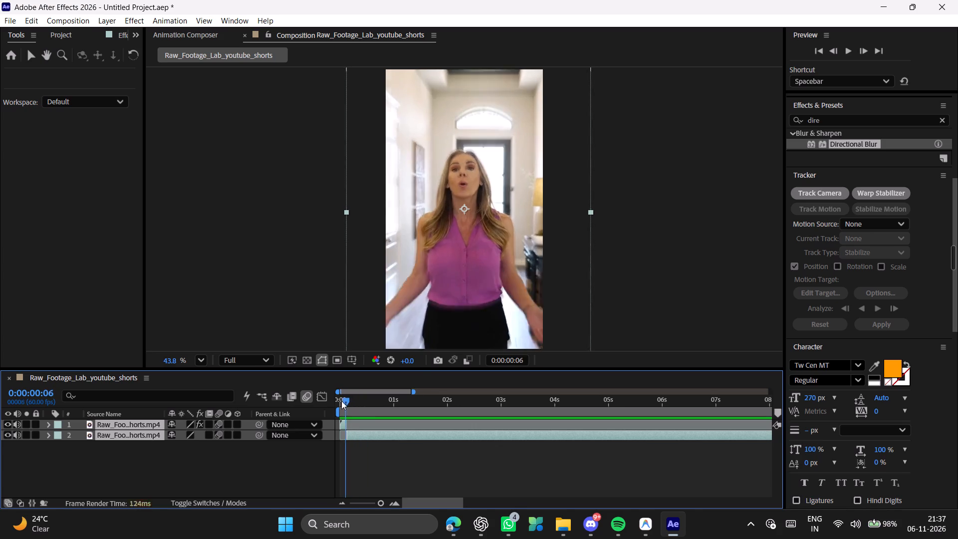
drag(341, 401, 335, 405)
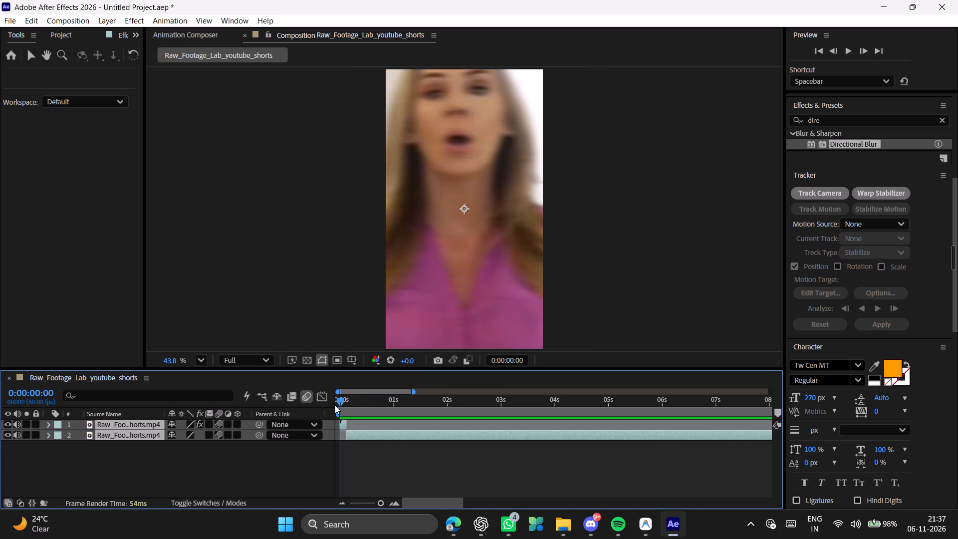
key(space)
key(space)
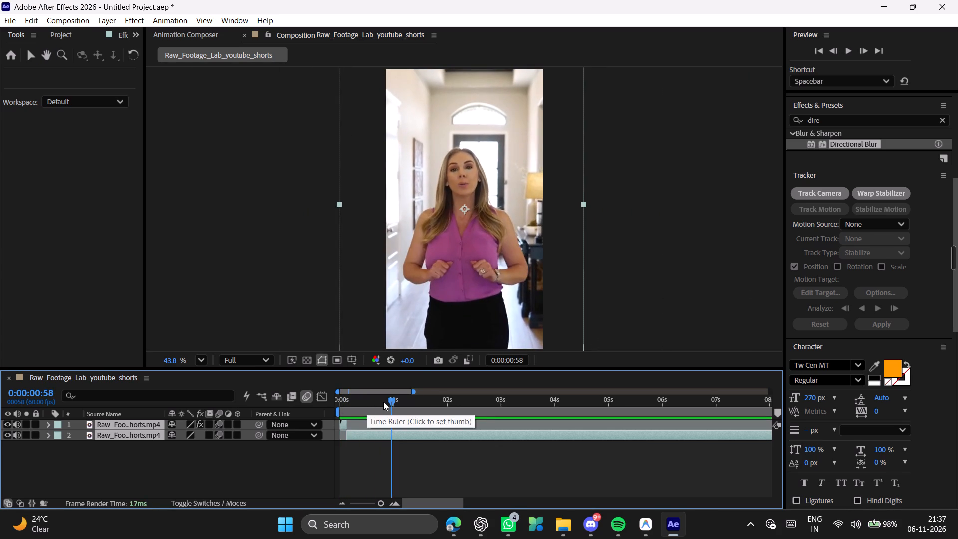
drag(385, 402, 350, 400)
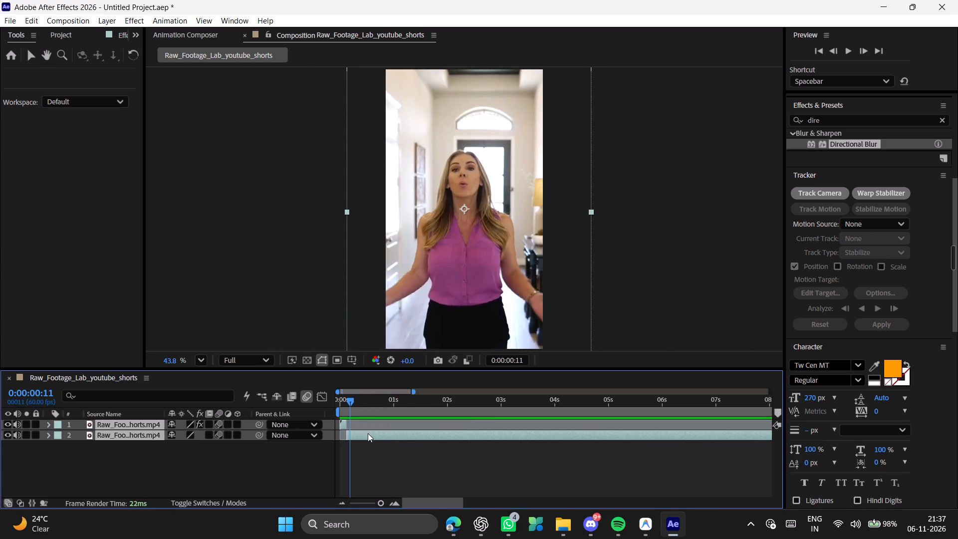
Open the short opening segment in its own layer view and fit the whole frame in it.
click(368, 433)
double_click(463, 253)
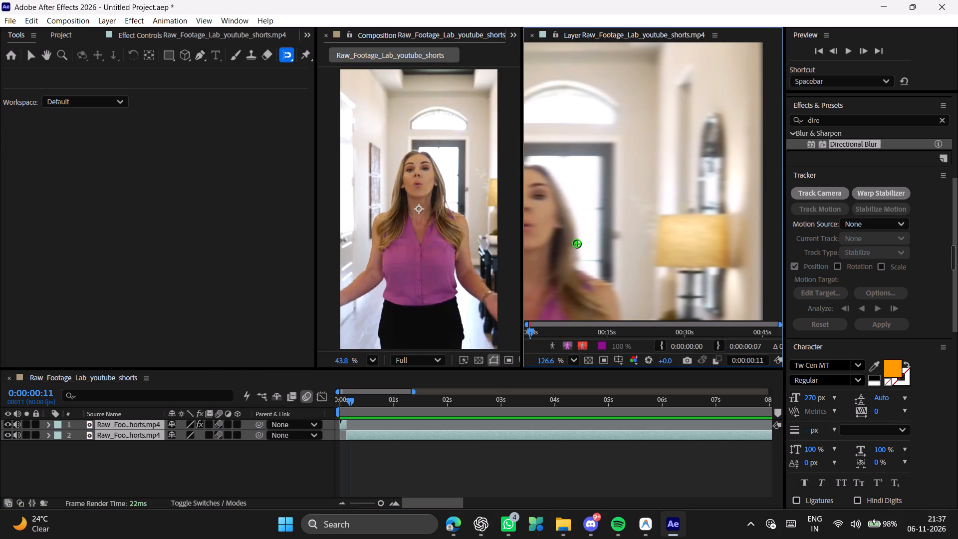
scroll(567, 243, down, 6)
scroll(543, 275, up, 2)
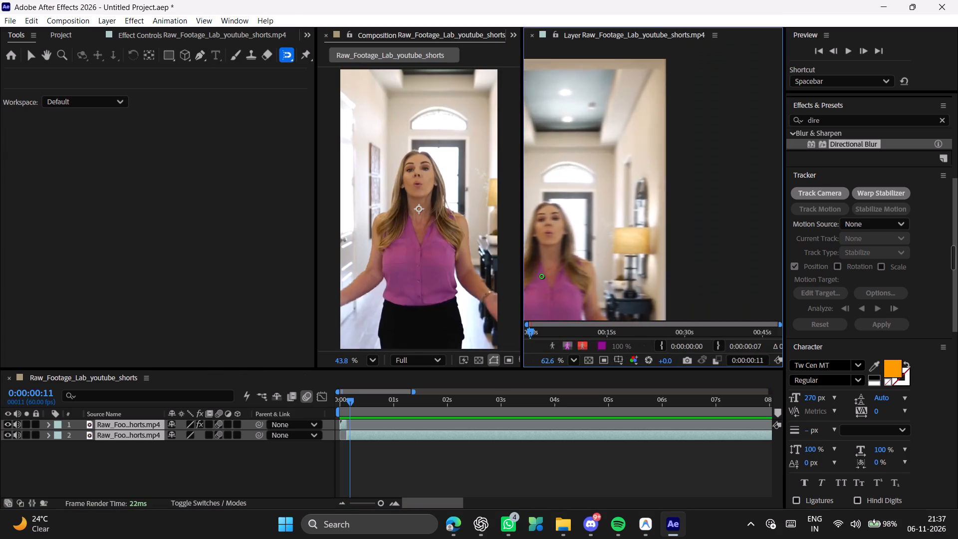
scroll(542, 276, up, 4)
scroll(542, 277, down, 9)
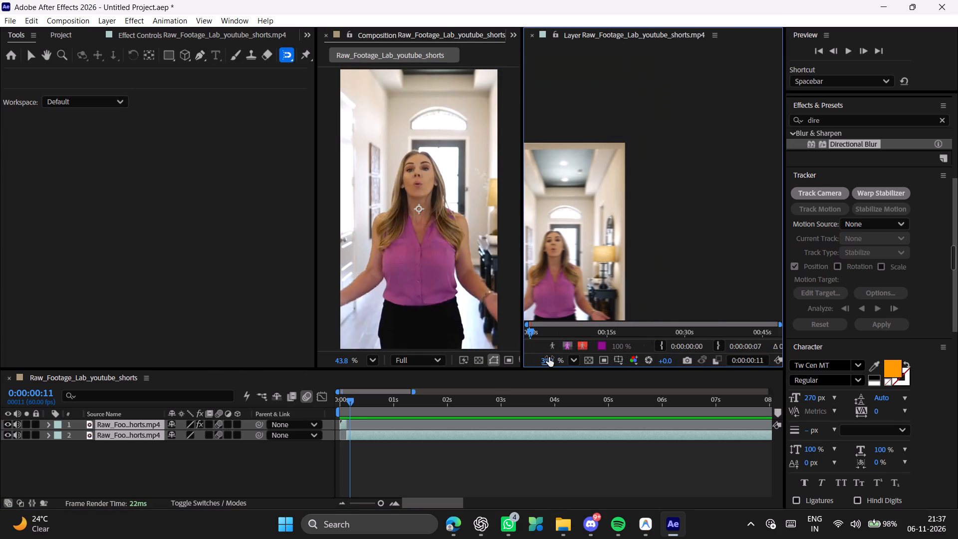
click(549, 360)
click(559, 360)
click(575, 360)
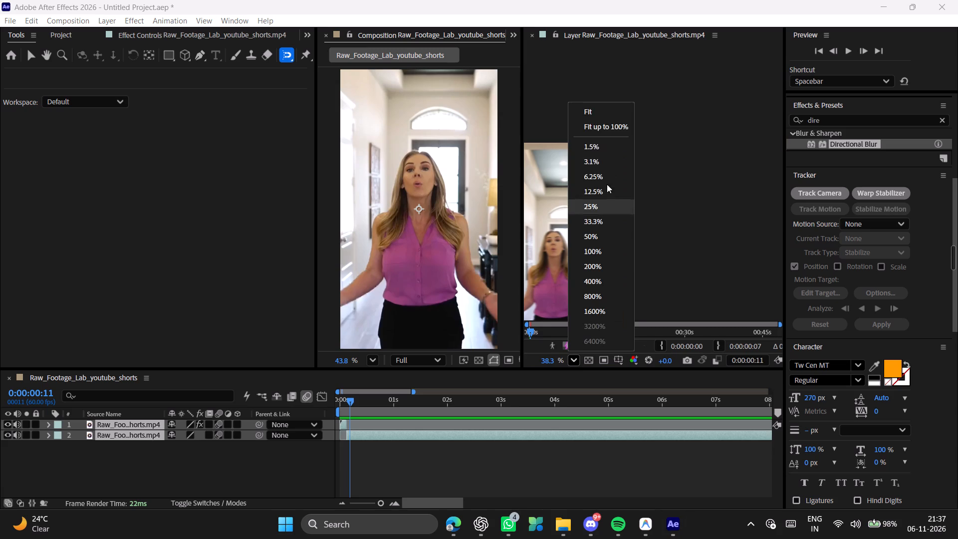
click(619, 112)
With the Roto Brush at 0:00:00:11, paint the woman's blouse, head, hair, both arms and trousers as foreground.
drag(655, 216, 656, 197)
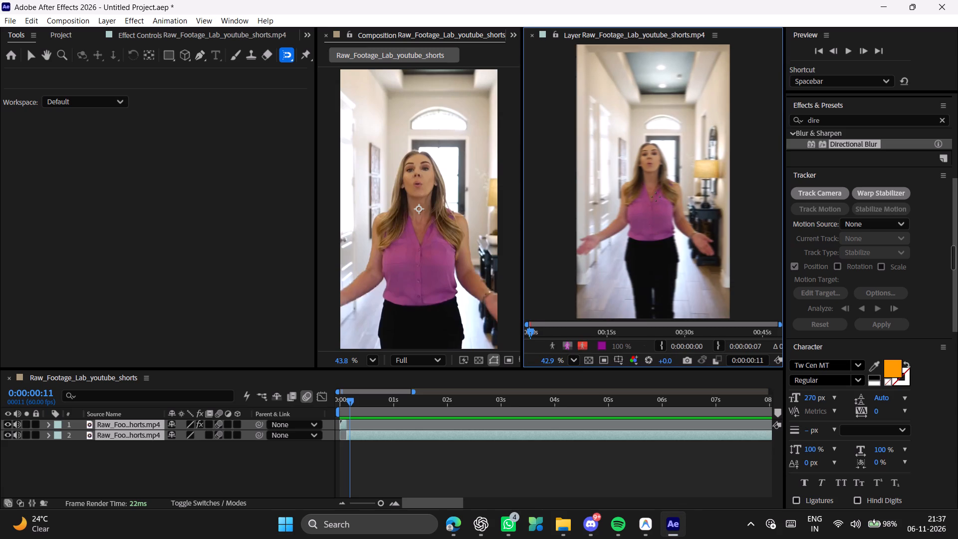
drag(656, 197, 653, 151)
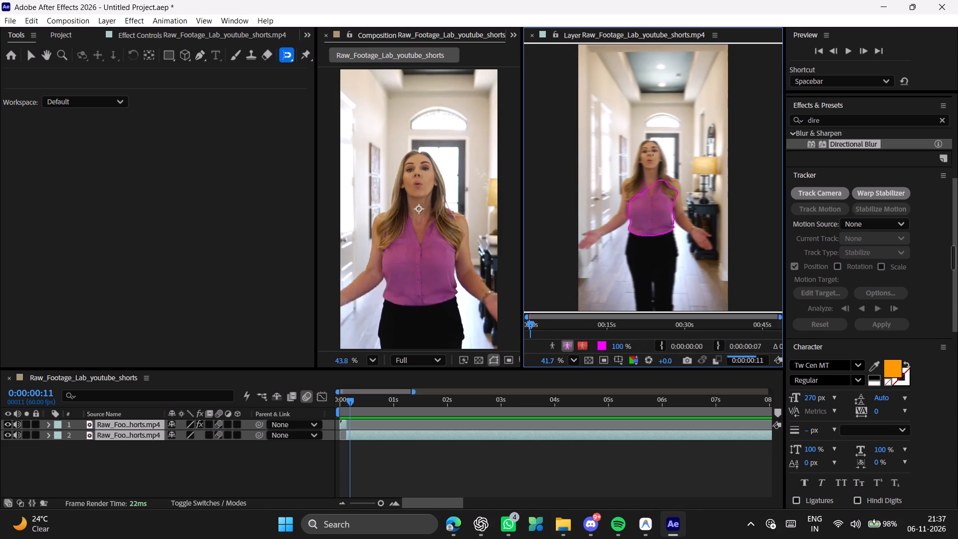
drag(653, 151, 626, 218)
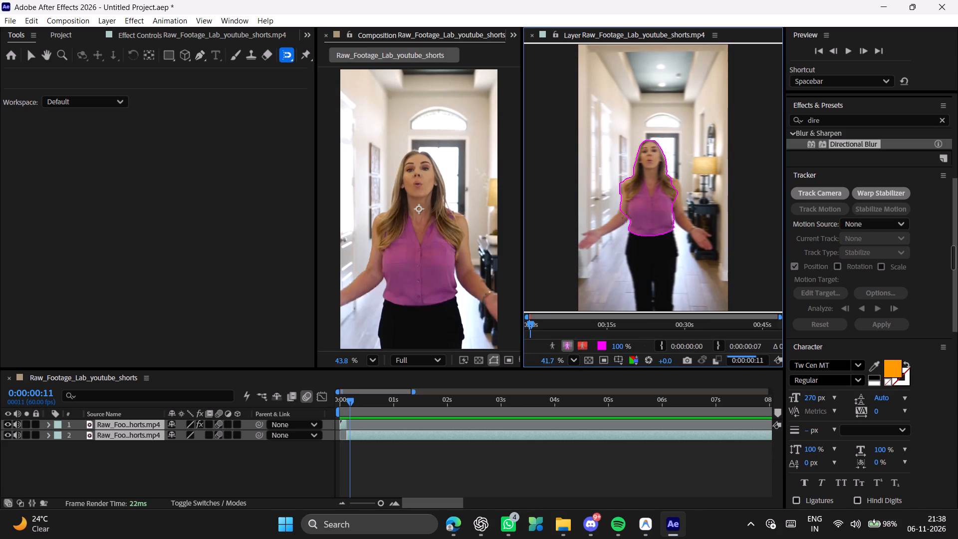
drag(626, 218, 633, 213)
drag(633, 213, 650, 297)
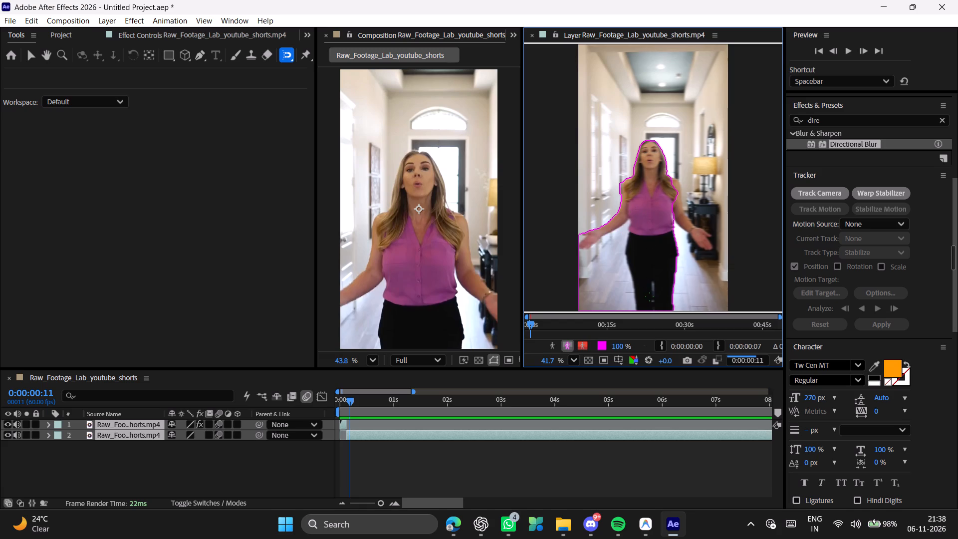
drag(650, 297, 687, 232)
drag(687, 232, 702, 239)
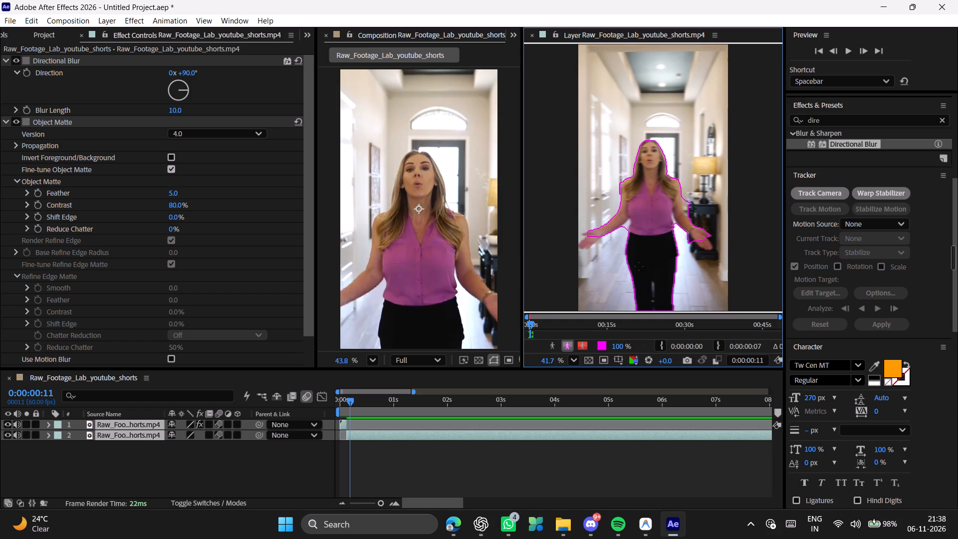
Remove the background beside her arm near the dark console table from the Roto Brush selection with small background strokes.
ctrl+drag(691, 205, 685, 188)
ctrl+drag(685, 188, 684, 194)
alt+drag(688, 210, 686, 197)
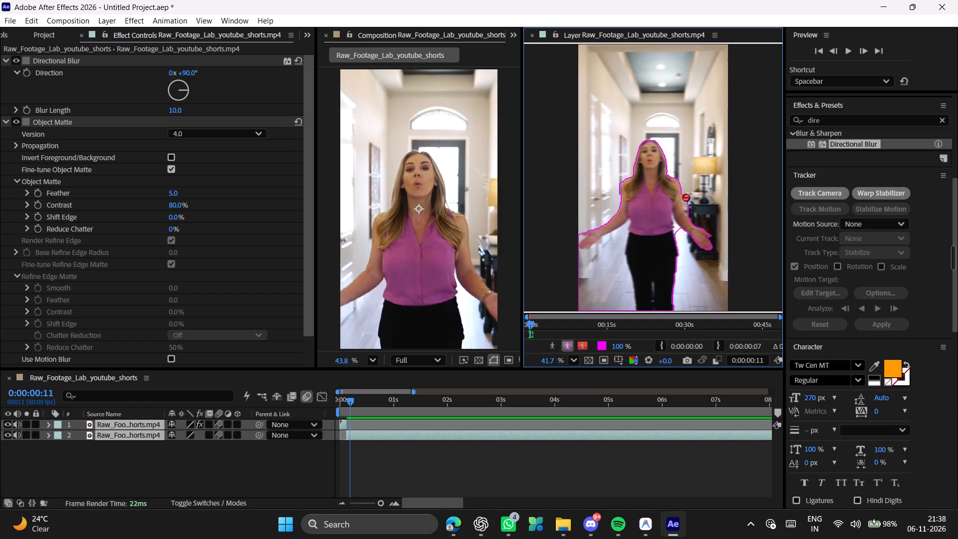
alt+drag(686, 197, 686, 193)
alt+drag(686, 193, 689, 215)
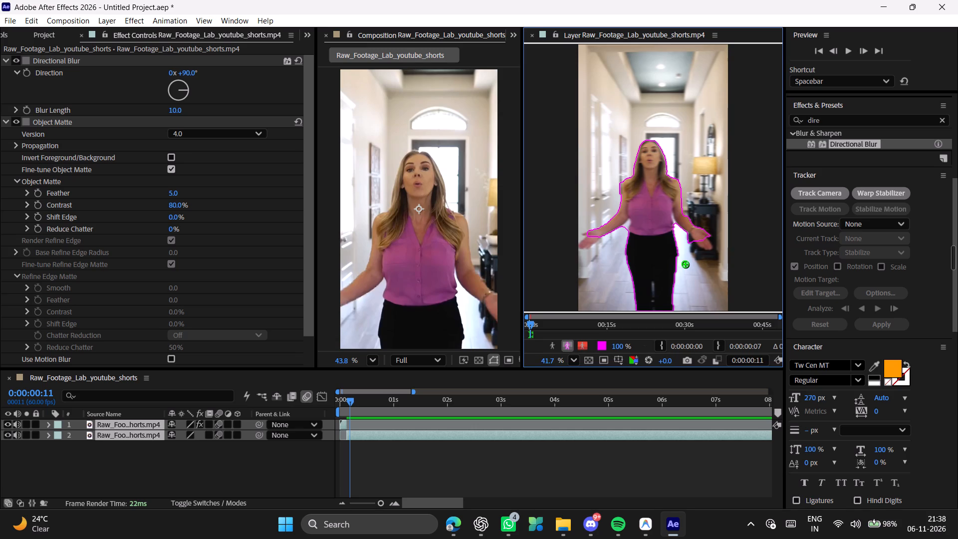
Subtract the background gap between her waist and the arm on the white-door side from the Roto Brush selection.
scroll(643, 223, up, 3)
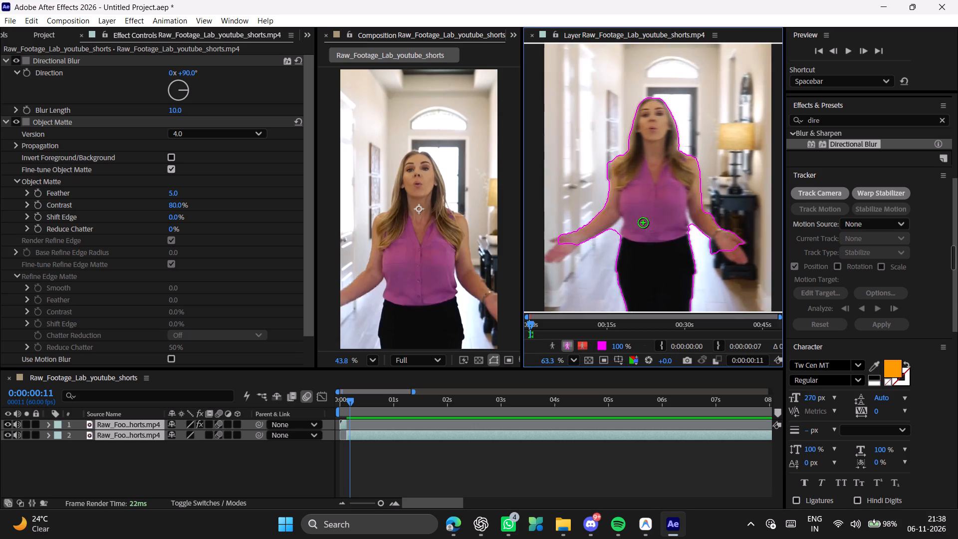
scroll(643, 223, up, 11)
scroll(603, 207, down, 6)
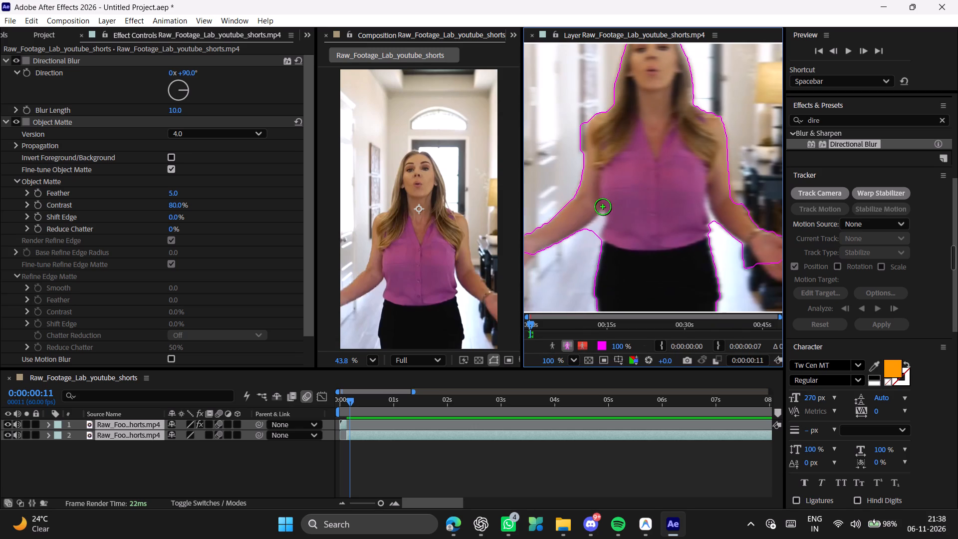
scroll(593, 208, down, 4)
drag(594, 223, 599, 215)
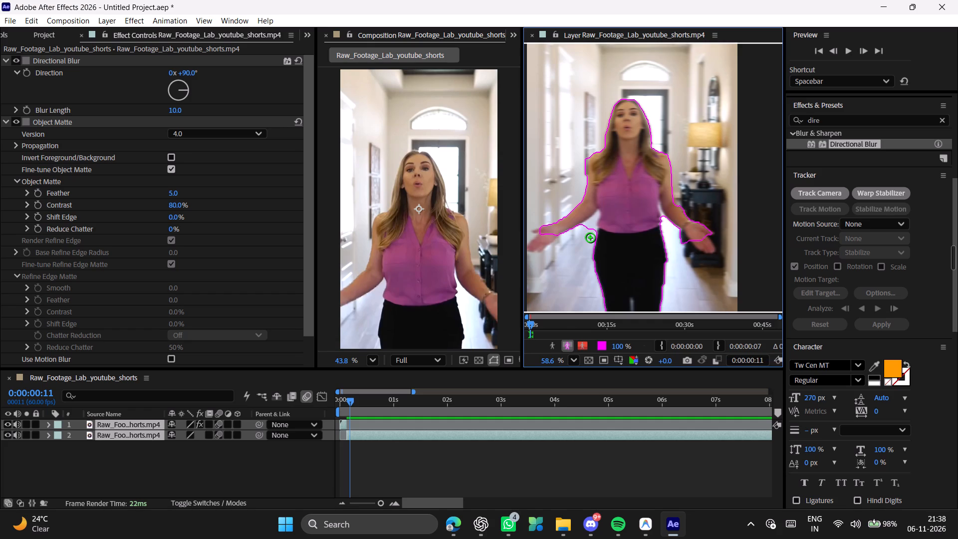
alt+drag(590, 228, 593, 223)
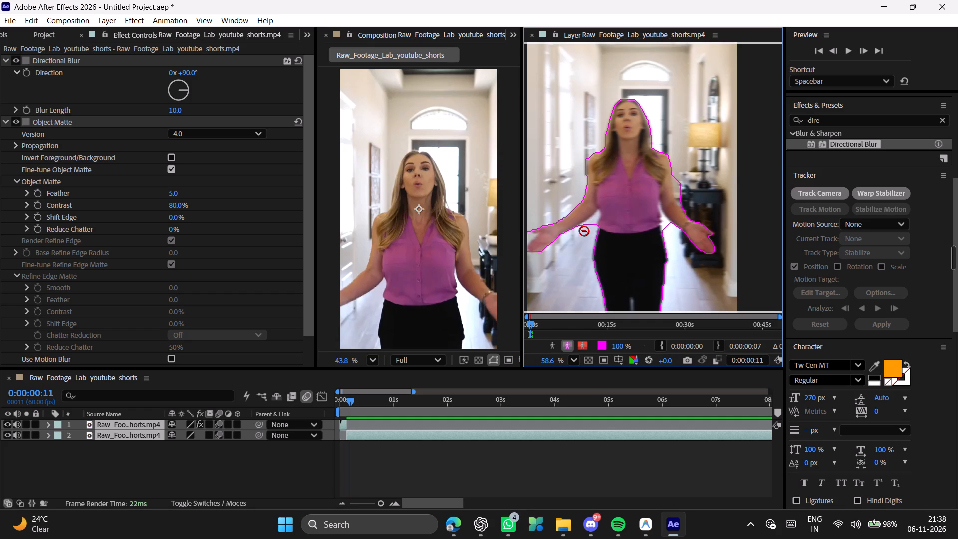
alt+click(595, 218)
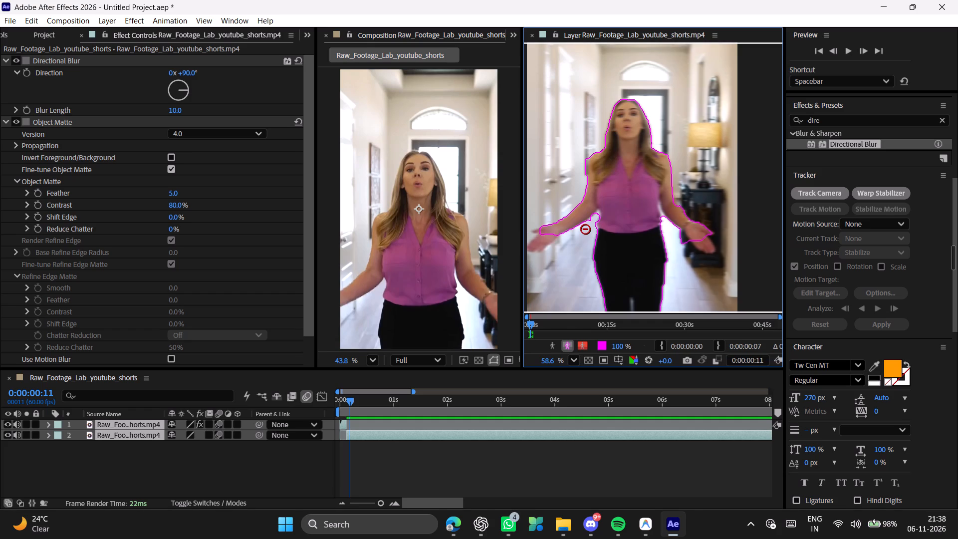
Touch up the Roto Brush selection at both hands so that the full palms and fingers count as foreground.
click(545, 239)
alt+click(706, 242)
alt+click(709, 250)
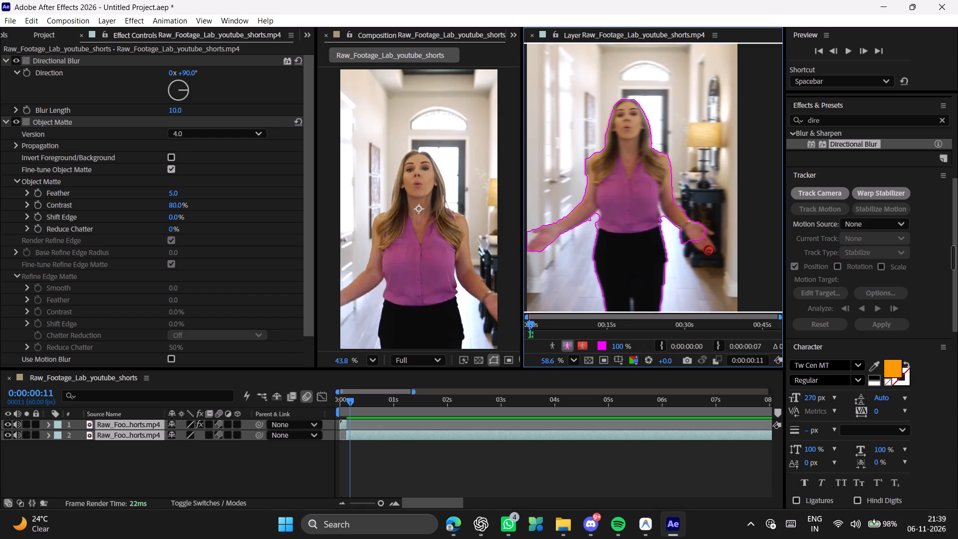
alt+click(705, 243)
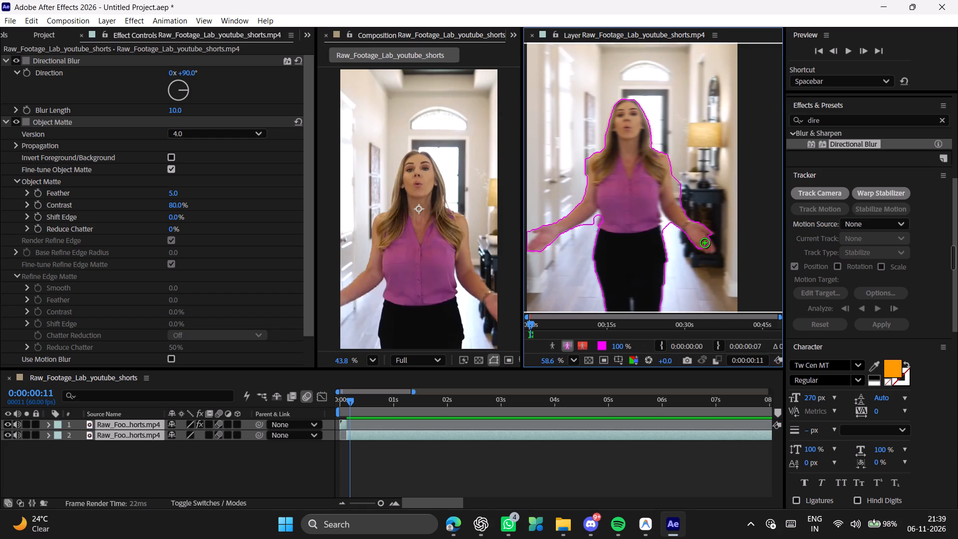
click(708, 249)
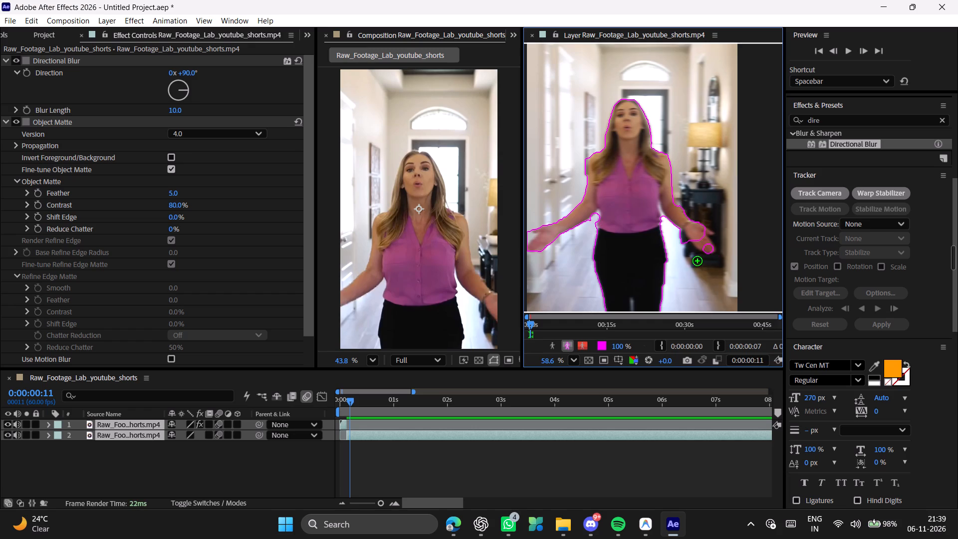
click(707, 246)
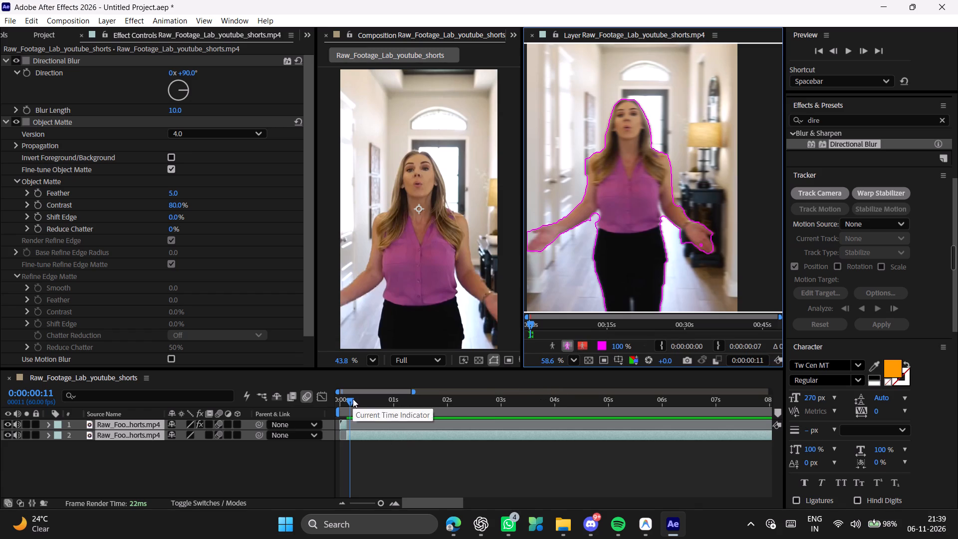
At 0:00:03:59, paint the woman's blouse, head, hair and the arm beside the plant as Roto Brush foreground.
drag(352, 399, 435, 403)
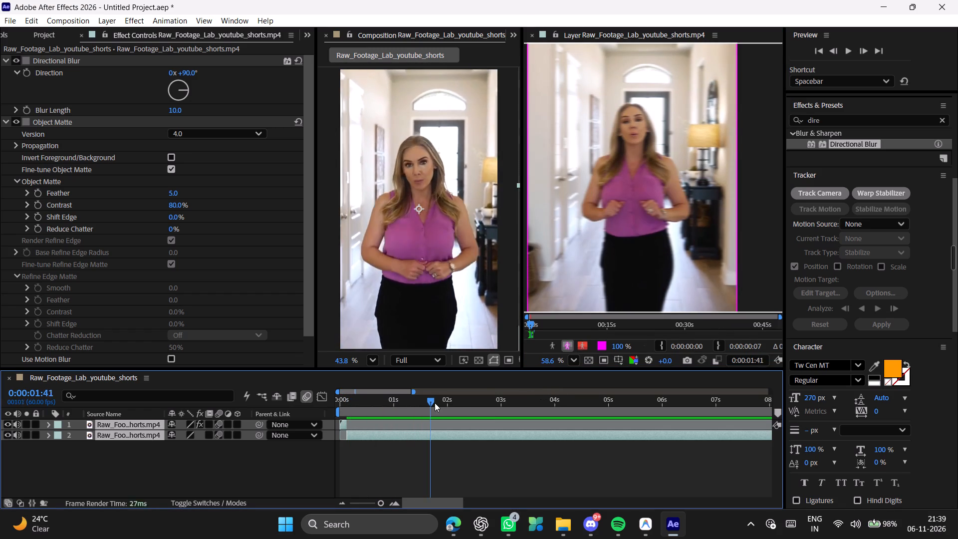
drag(435, 403, 461, 404)
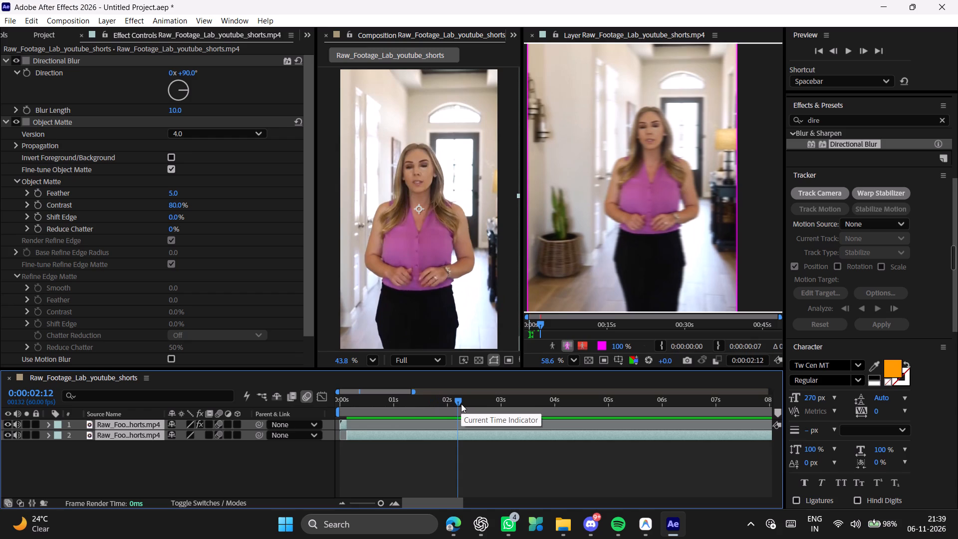
drag(460, 404, 556, 409)
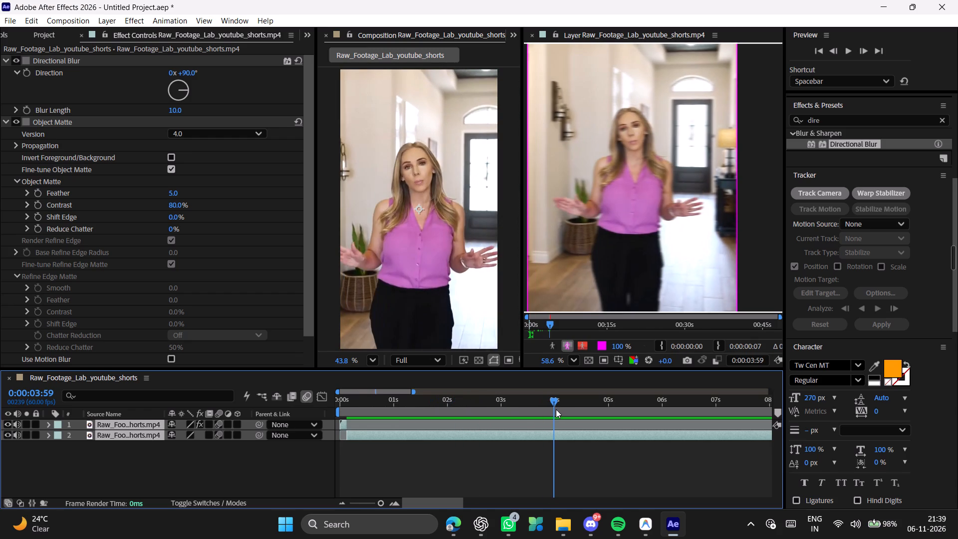
drag(622, 216, 630, 166)
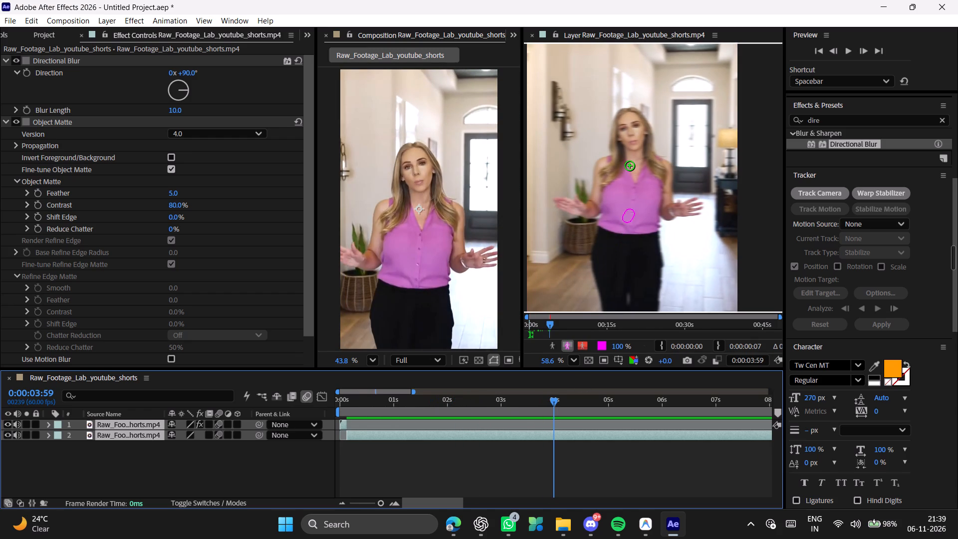
drag(637, 204, 633, 128)
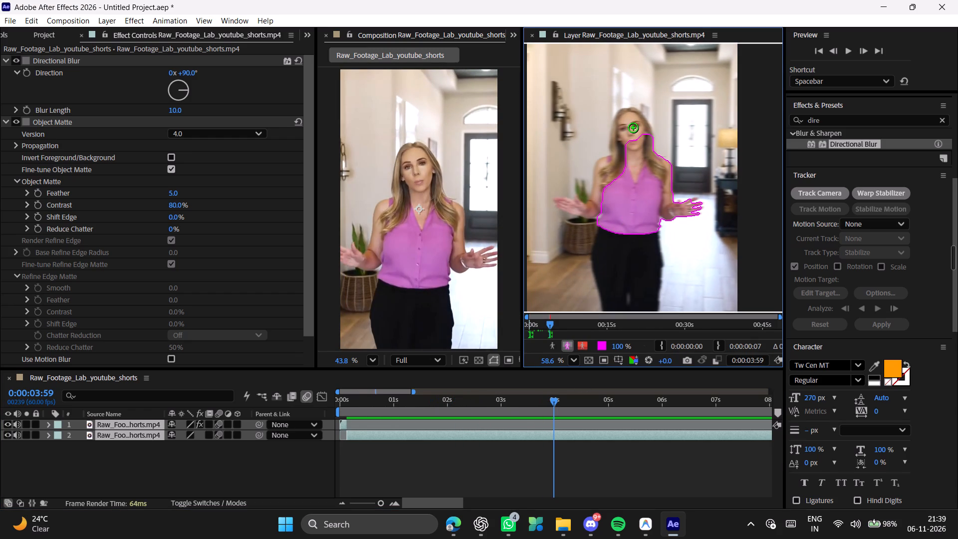
drag(633, 128, 617, 138)
drag(617, 138, 575, 208)
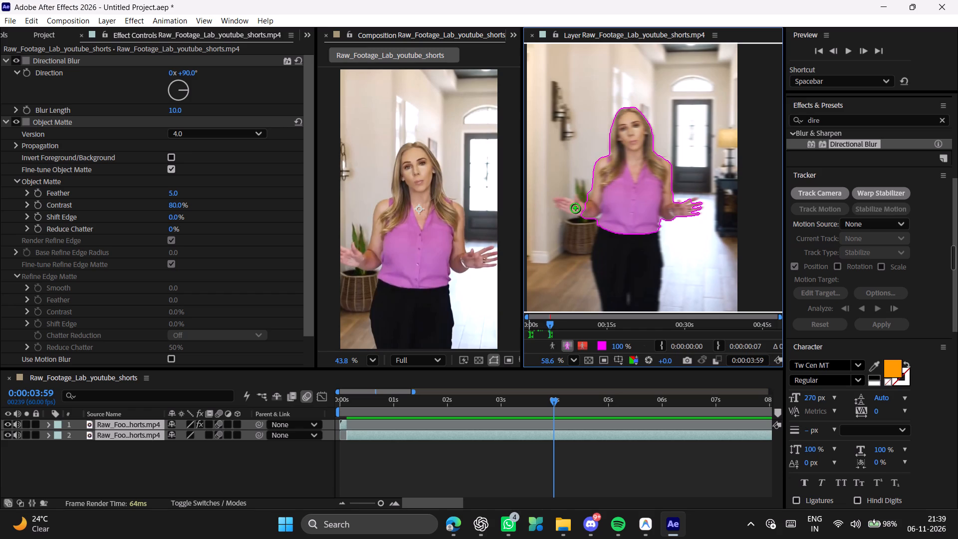
drag(575, 208, 570, 207)
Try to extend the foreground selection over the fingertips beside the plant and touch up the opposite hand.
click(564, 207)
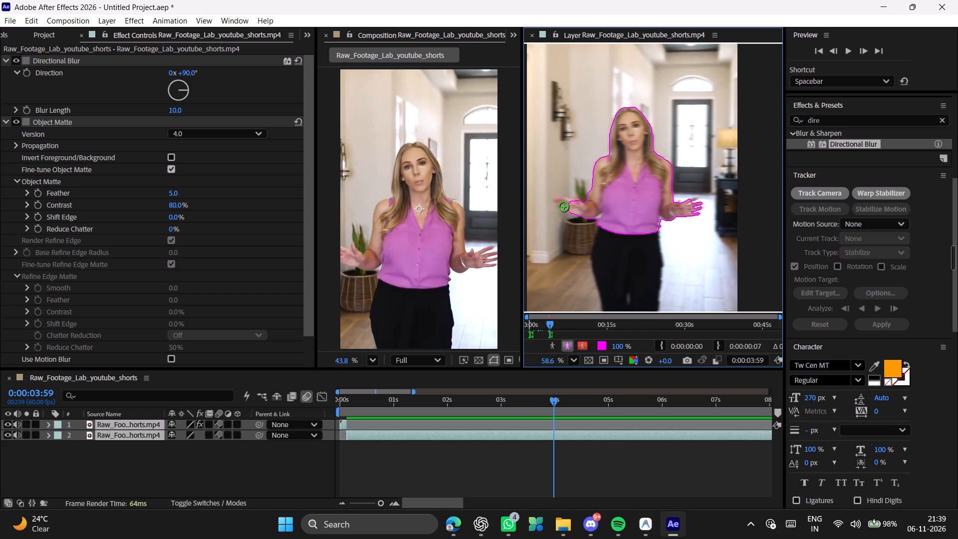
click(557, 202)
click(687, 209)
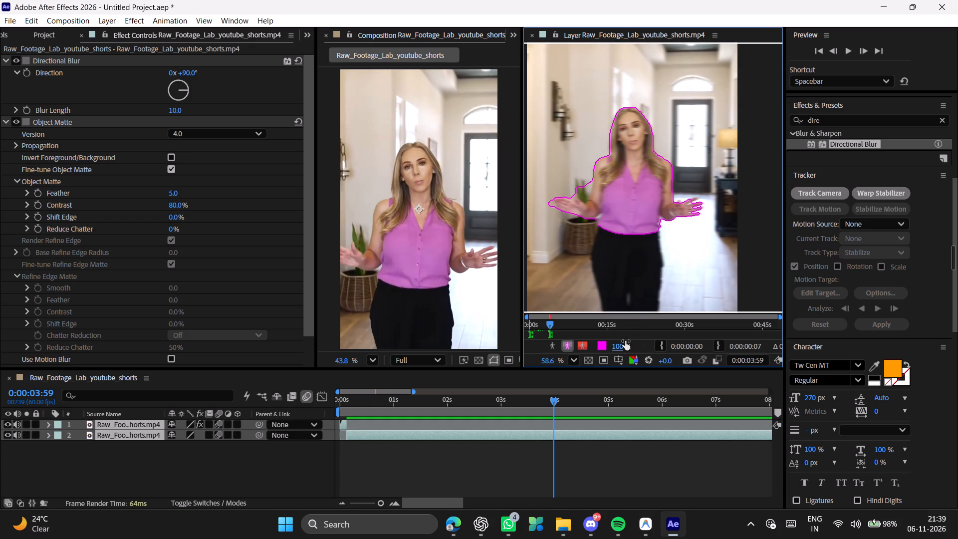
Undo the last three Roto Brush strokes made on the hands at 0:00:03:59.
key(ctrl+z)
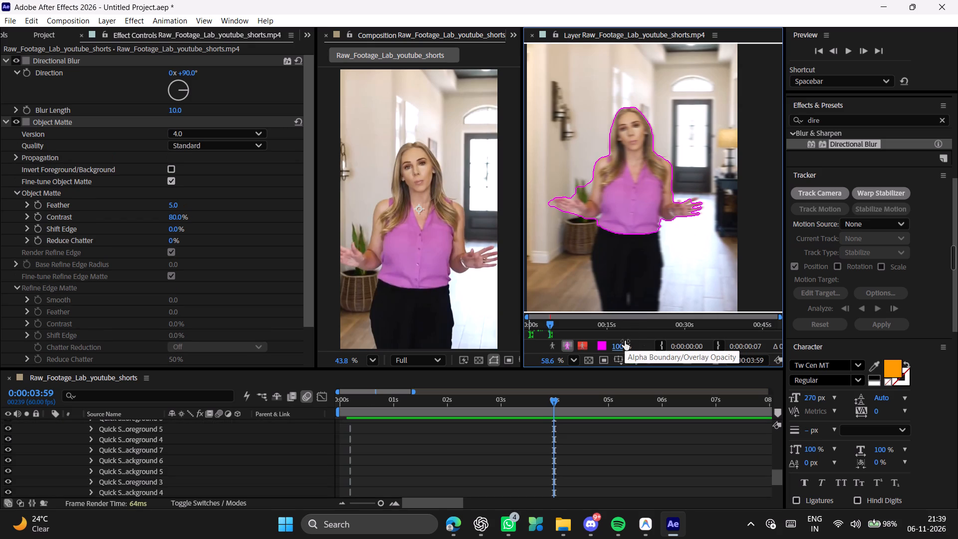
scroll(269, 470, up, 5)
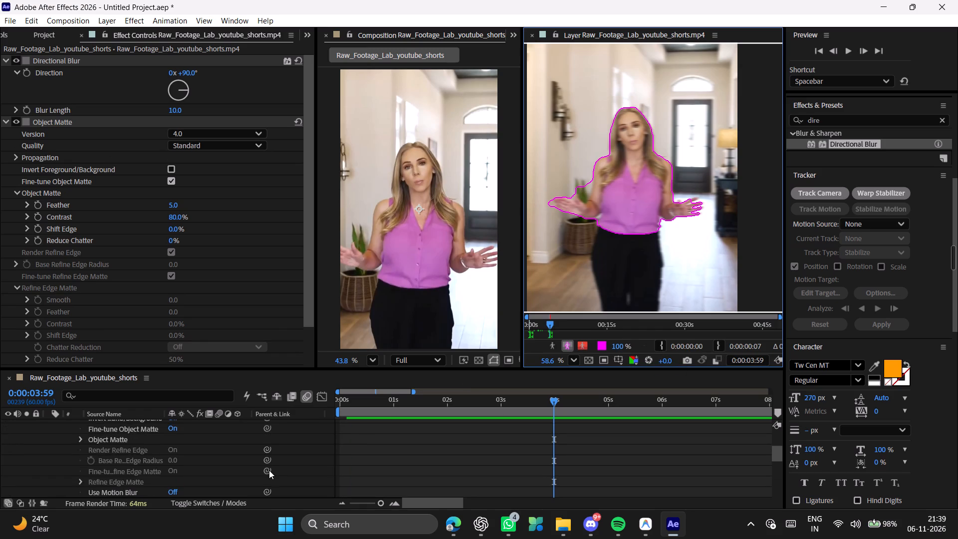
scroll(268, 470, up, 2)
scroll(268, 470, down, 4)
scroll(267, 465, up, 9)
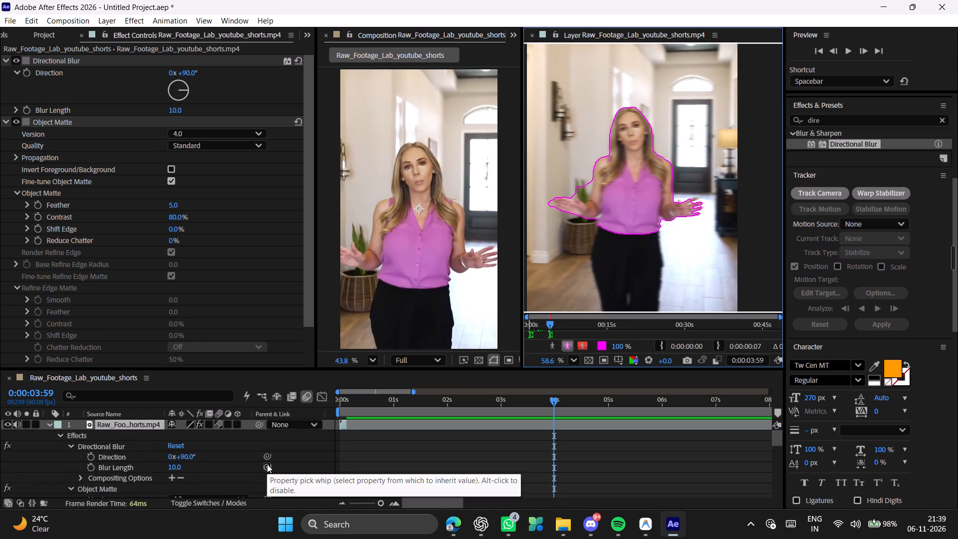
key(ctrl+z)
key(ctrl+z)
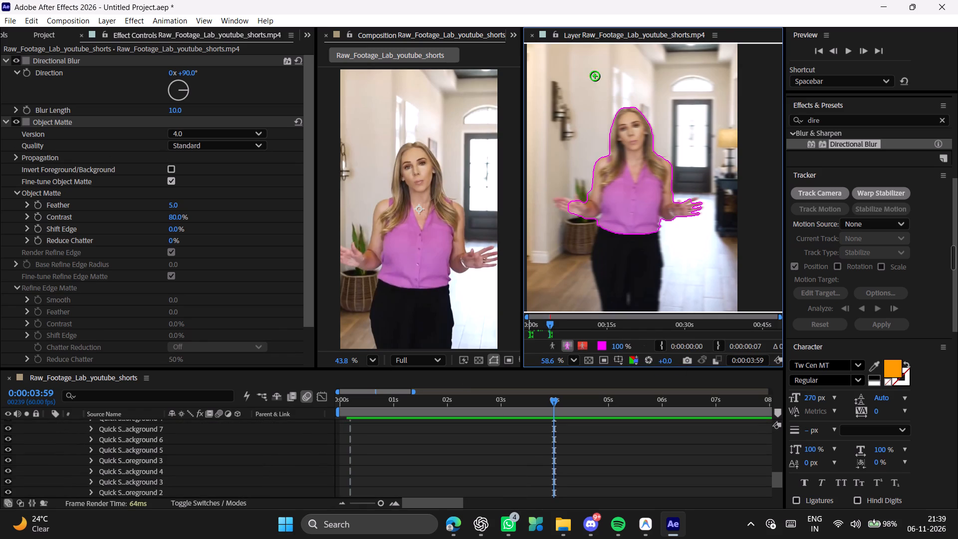
Close the Layer view and undo the Roto Brush strokes made on the woman, back to the freshly added Object Matte effect.
click(718, 37)
click(738, 35)
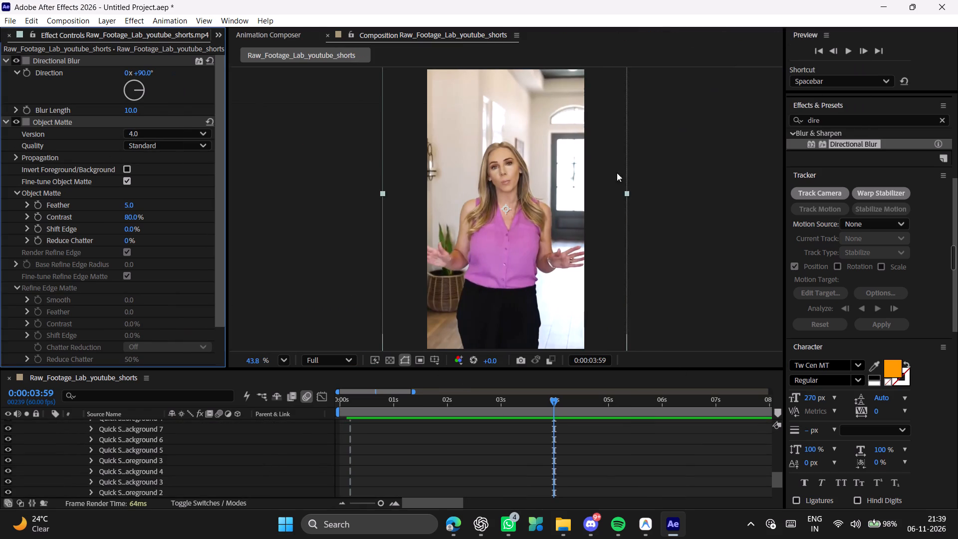
key(ctrl+z)
key(ctrl+z)
key(ctrl+z)
key(ctrl+z)
key(ctrl+z)
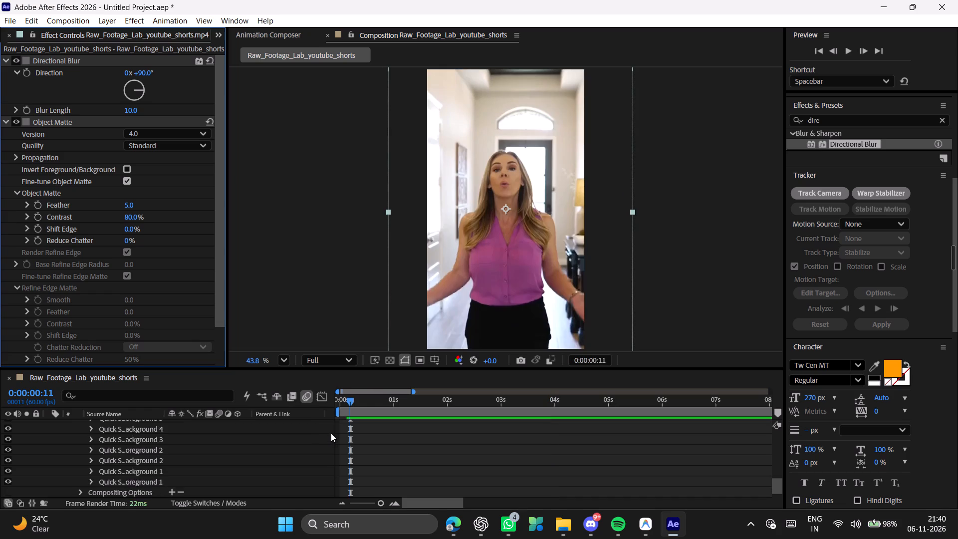
key(ctrl+z)
key(ctrl+z)
key(ctrl+z)
key(ctrl+z)
key(ctrl+z)
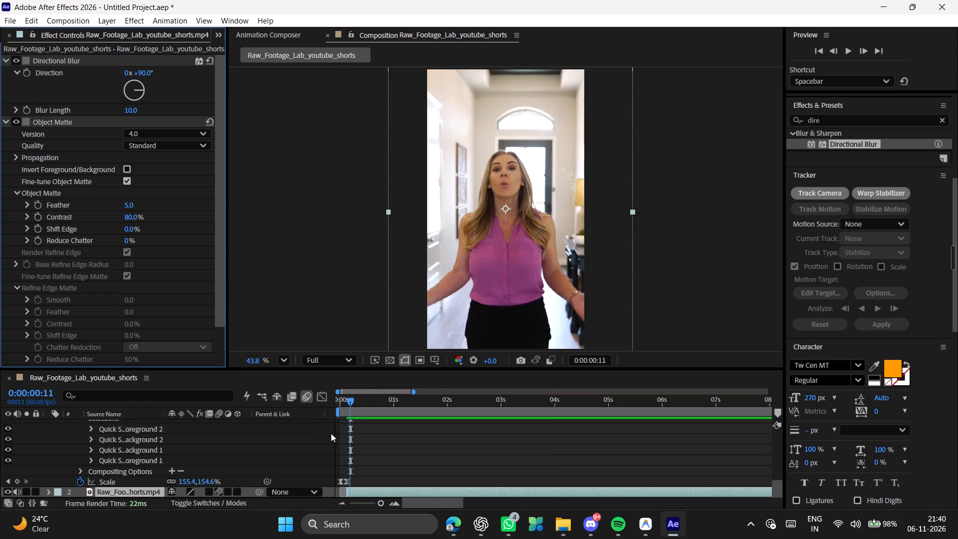
key(ctrl+z)
key(ctrl+z)
key(ctrl+z)
key(ctrl+z)
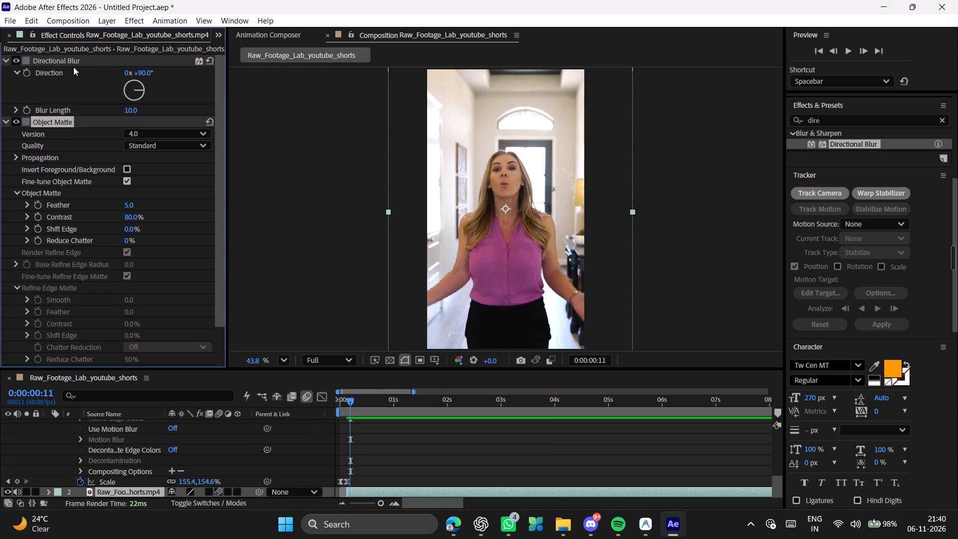
Collapse the expanded effect properties of the top layer in the timeline.
scroll(178, 34, up, 3)
scroll(178, 34, down, 1)
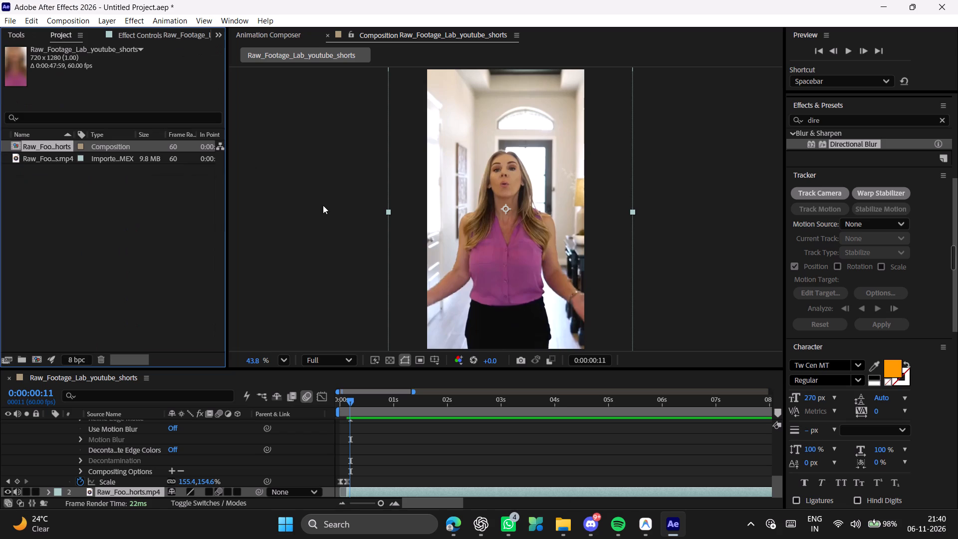
click(323, 205)
scroll(549, 268, down, 1)
scroll(547, 268, up, 1)
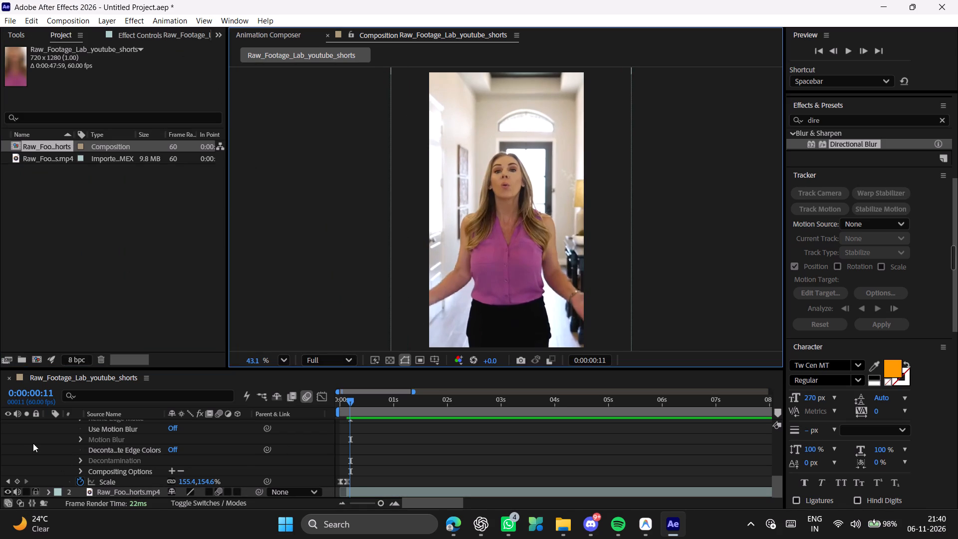
scroll(35, 443, up, 9)
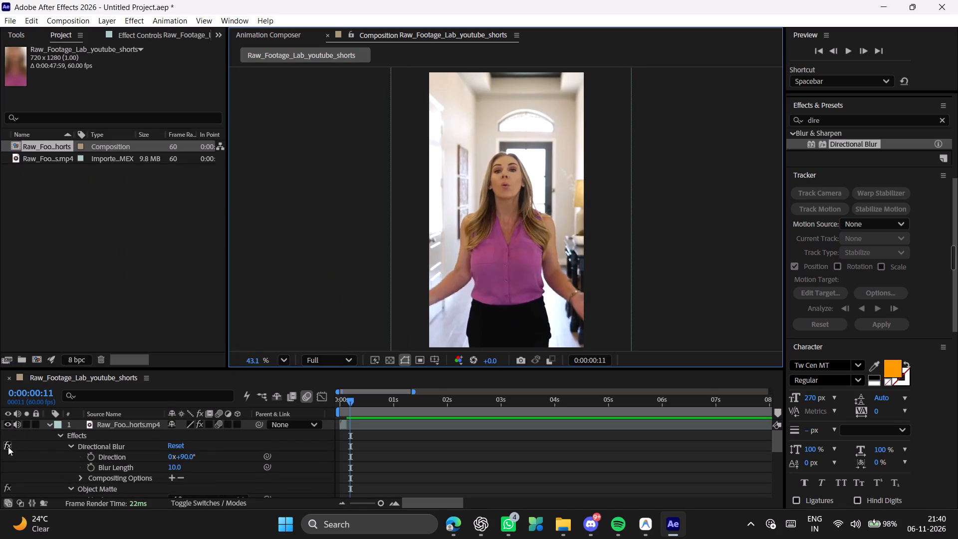
click(48, 422)
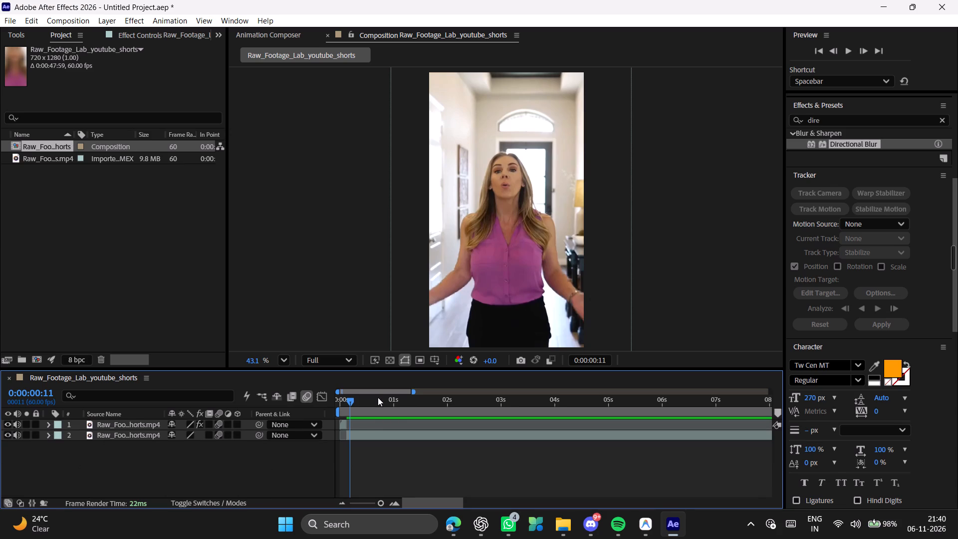
At 0:00:00:00, add another copy of the Raw_Footage_Lab_youtube_shorts.mp4 clip above the existing layers.
drag(359, 397, 339, 397)
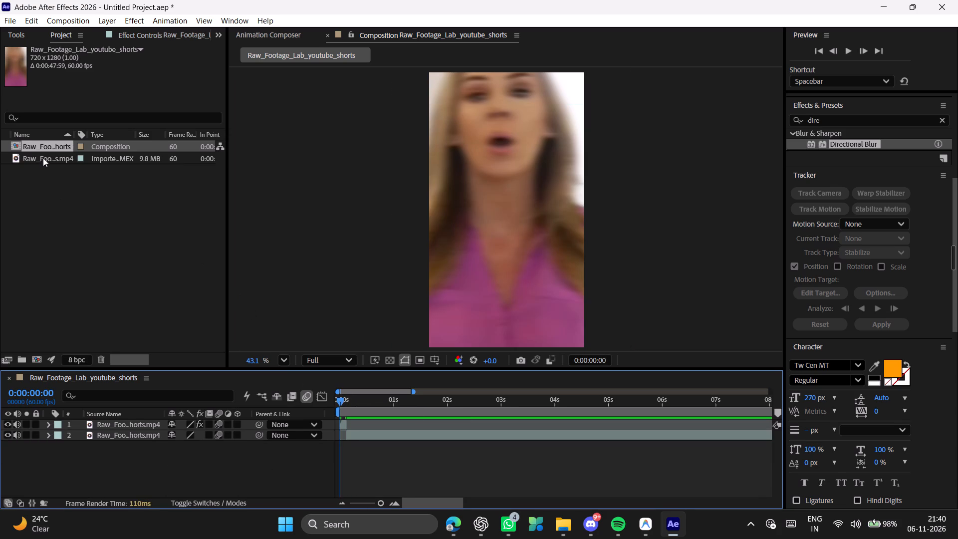
drag(42, 144, 197, 472)
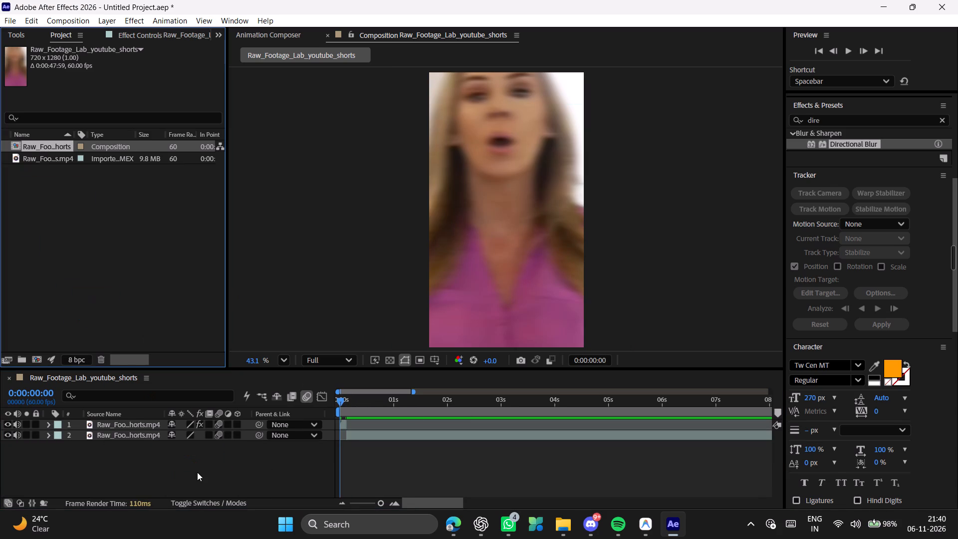
drag(35, 157, 76, 258)
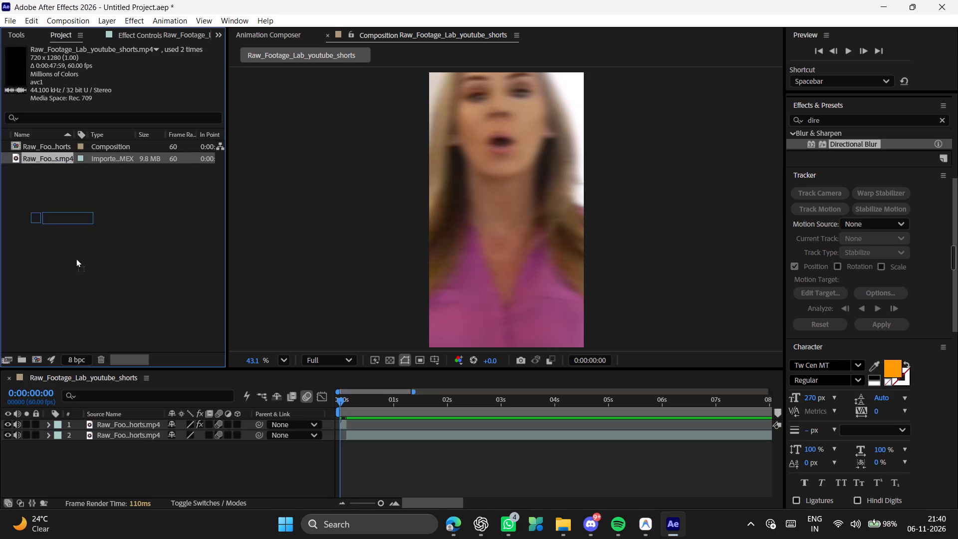
drag(76, 258, 157, 423)
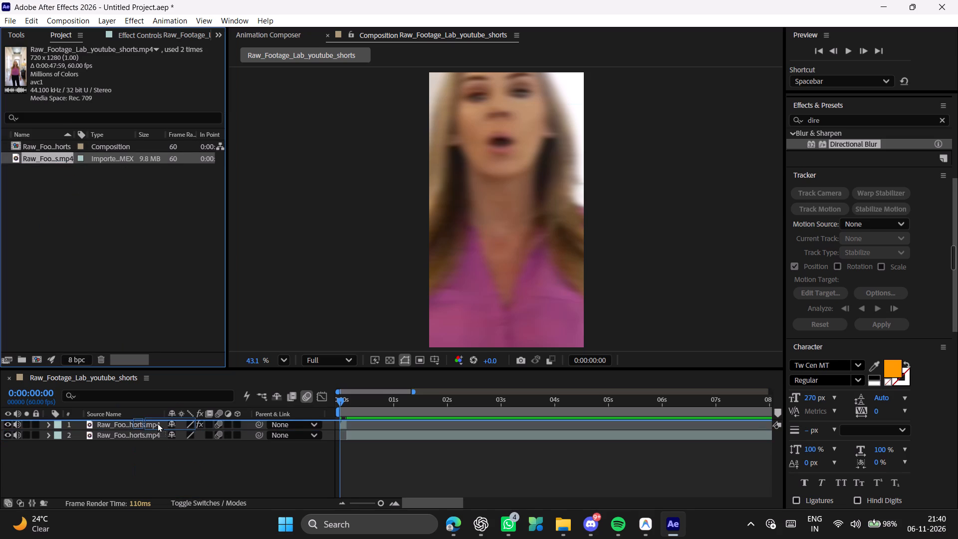
drag(157, 423, 113, 420)
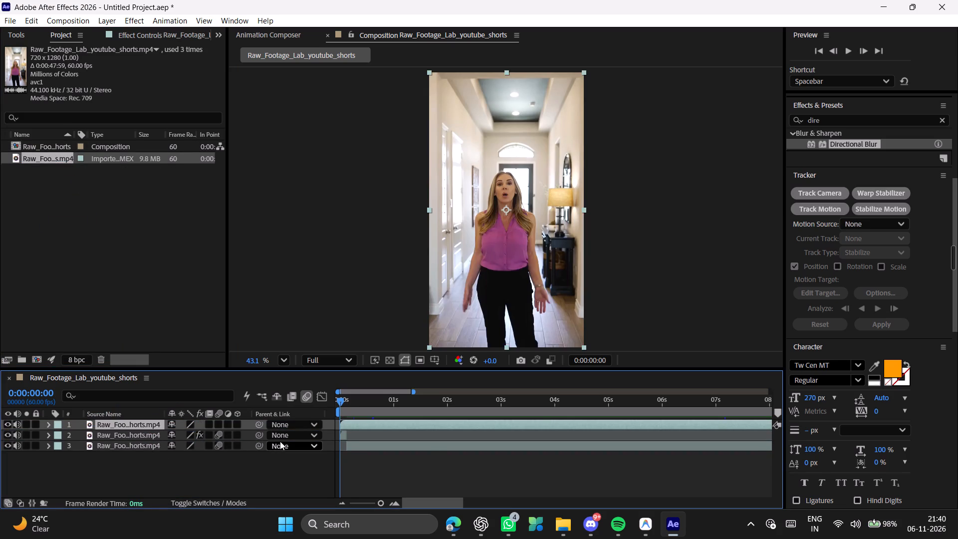
Preview the newly added full-length clip and send it beneath the two existing layers, to the bottom of the stack.
key(space)
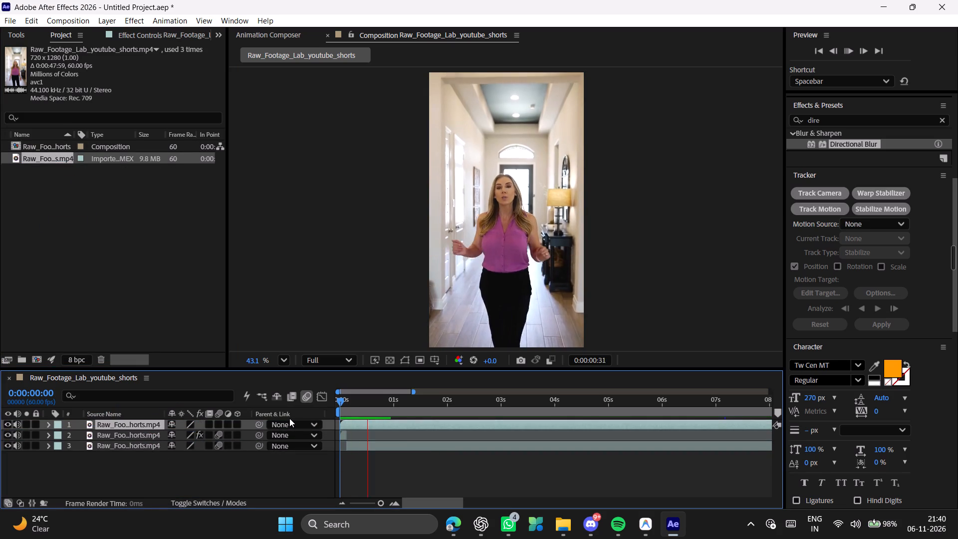
key(space)
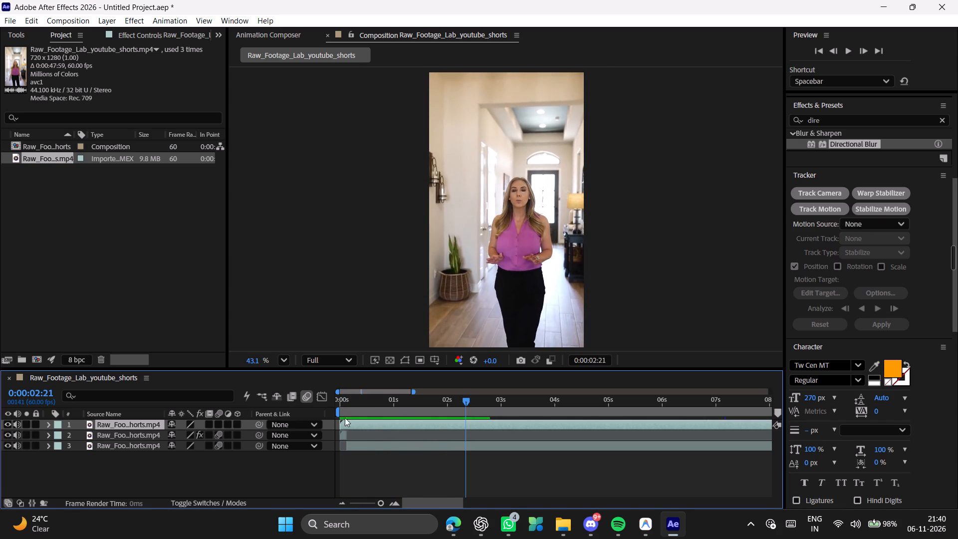
drag(467, 403, 388, 398)
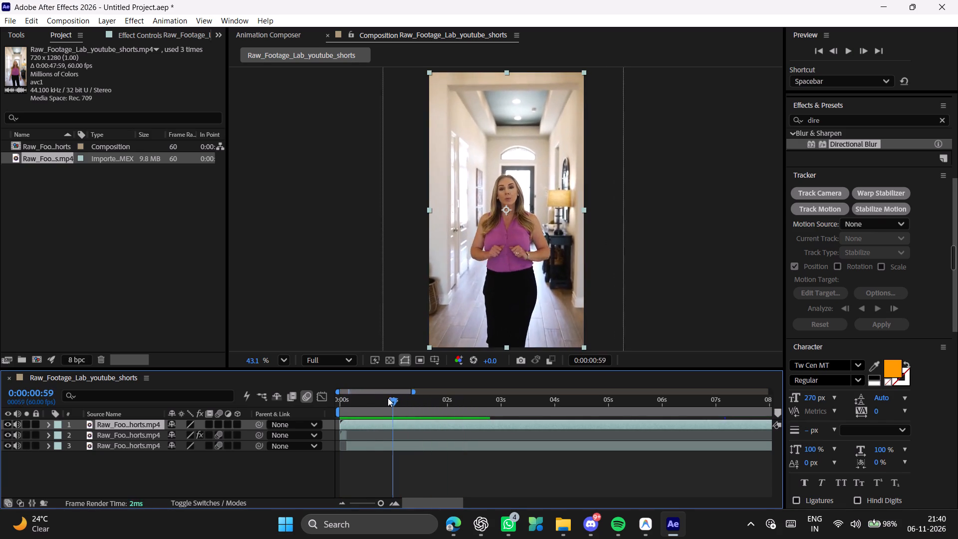
drag(388, 398, 434, 397)
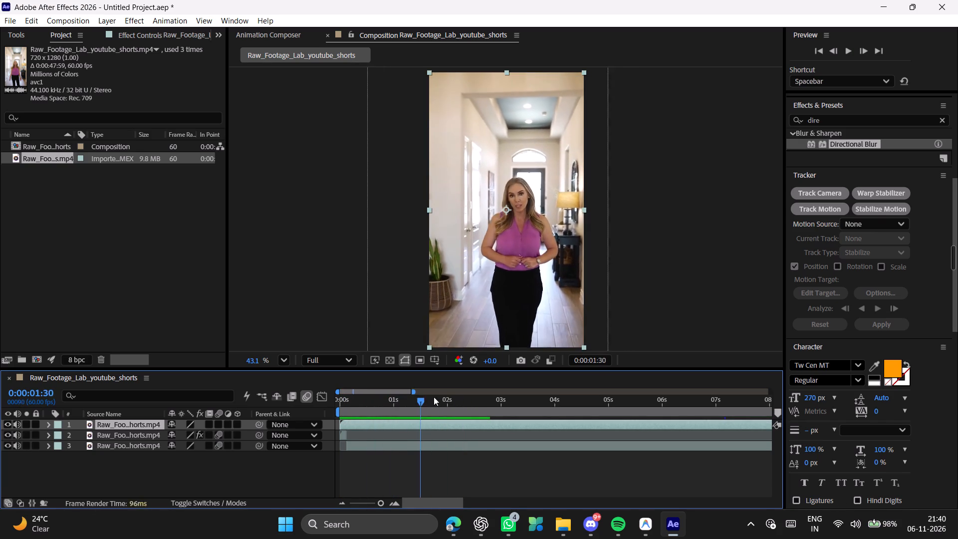
drag(434, 397, 373, 403)
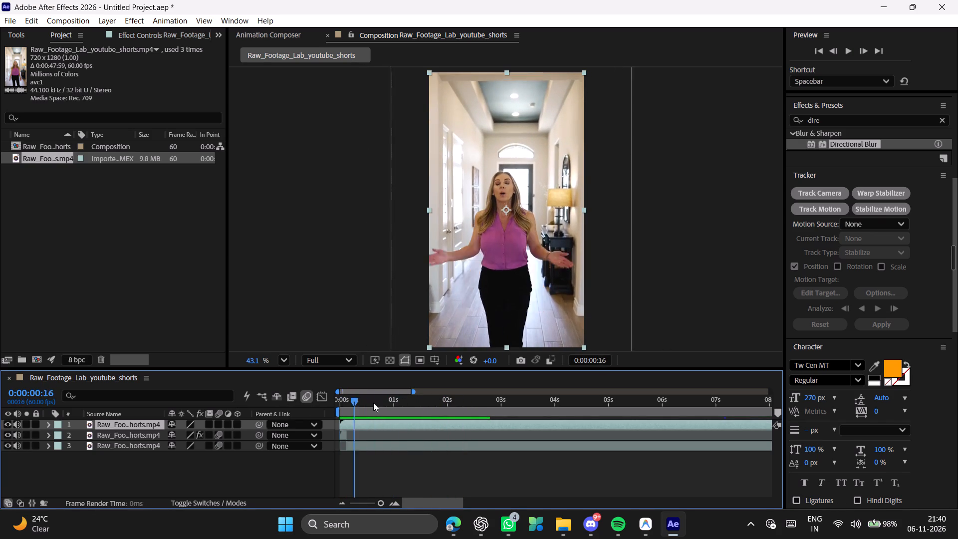
drag(373, 403, 396, 404)
click(415, 424)
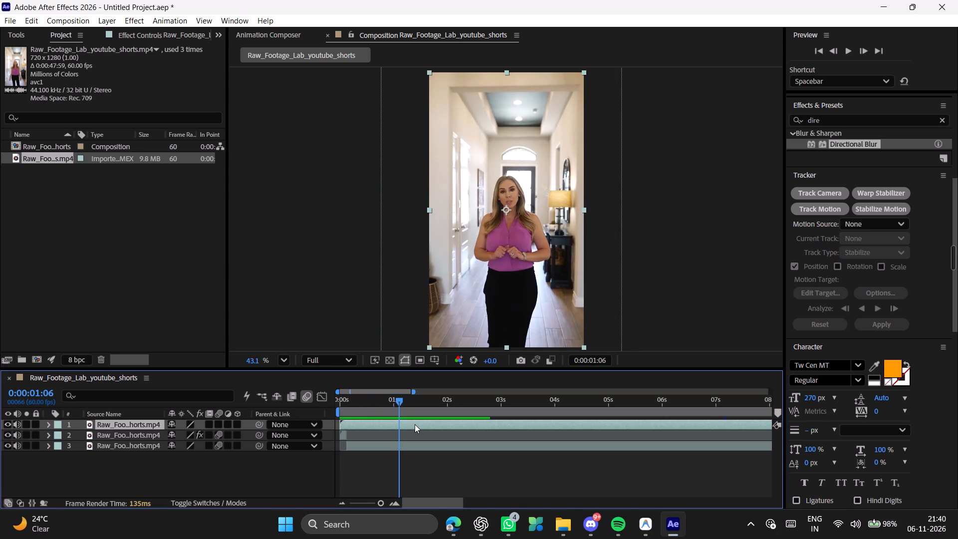
click(415, 424)
key(ctrl+bracketleft)
key(ctrl+bracketleft)
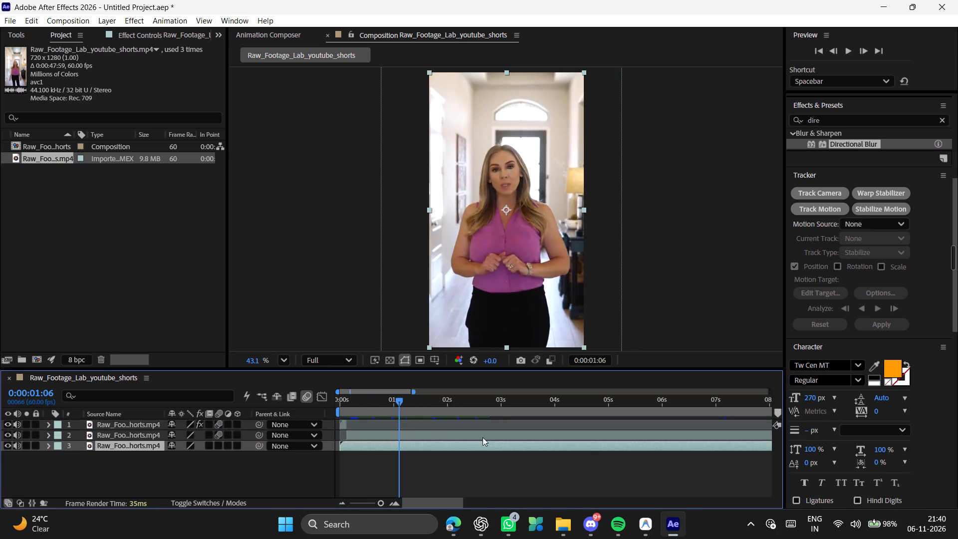
Play the opening from 0:00:00:00 to review the zoom-out and blur with the extra clip underneath.
drag(389, 399, 311, 402)
key(space)
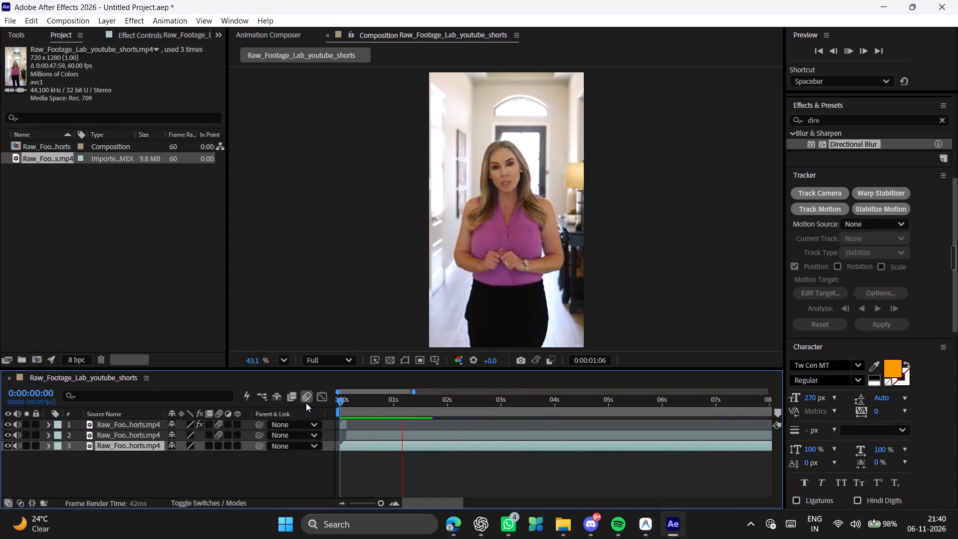
key(space)
drag(448, 401, 286, 397)
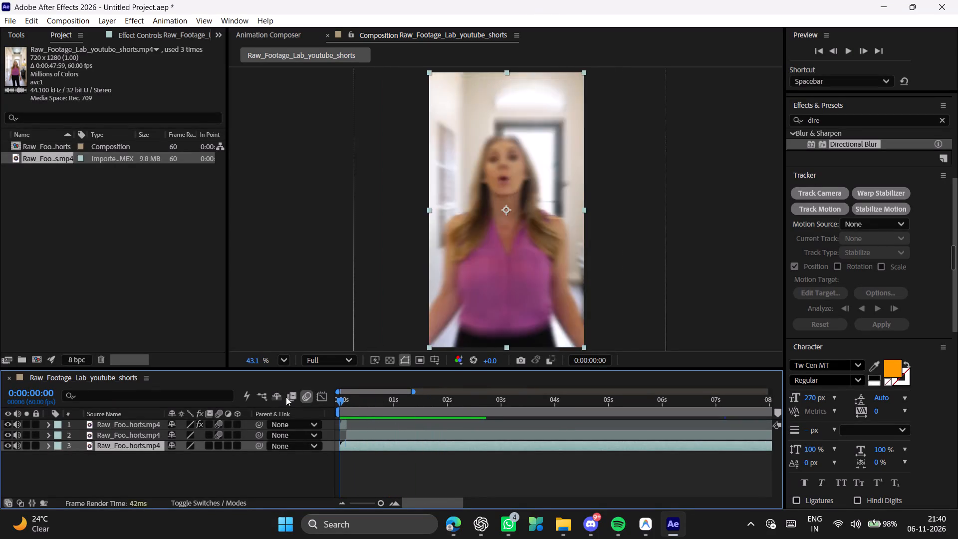
drag(286, 397, 264, 396)
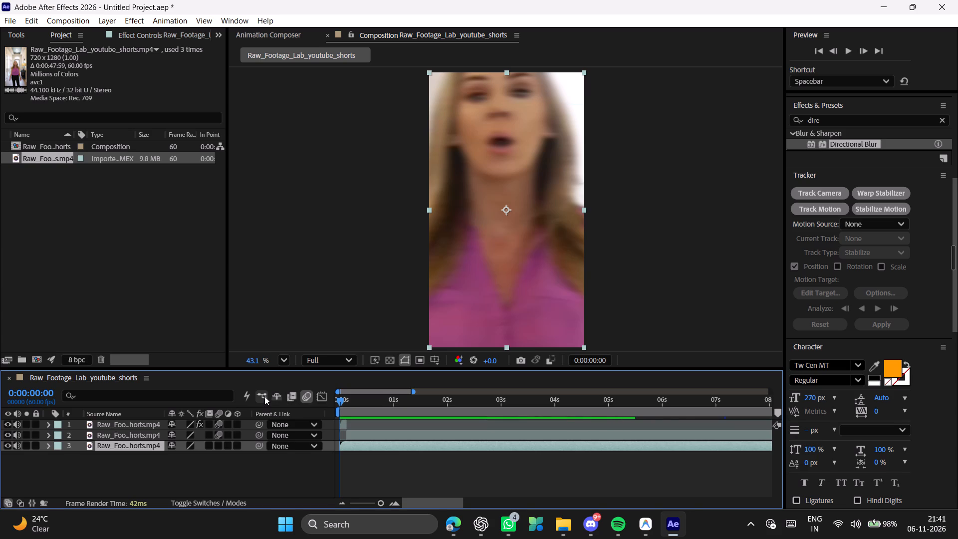
click(131, 434)
ctrl+click(138, 425)
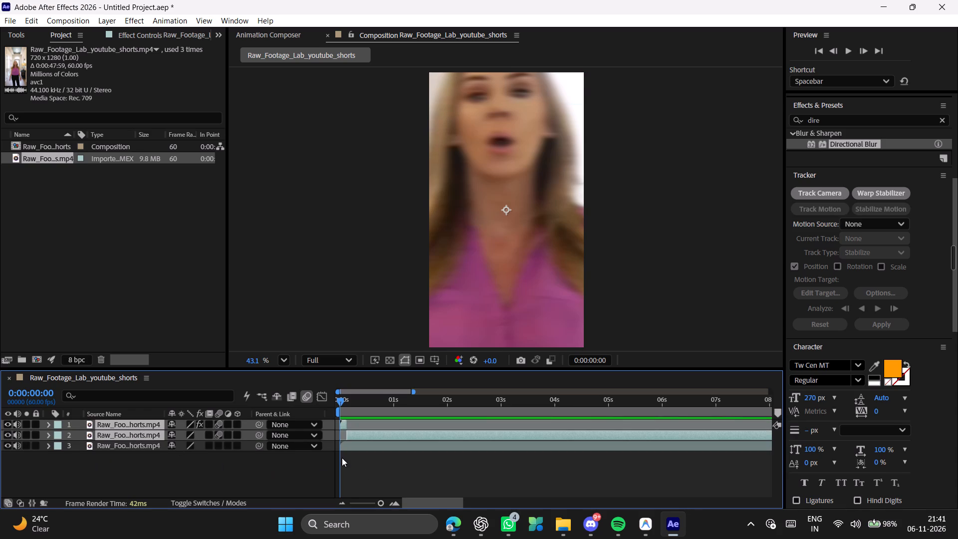
key(space)
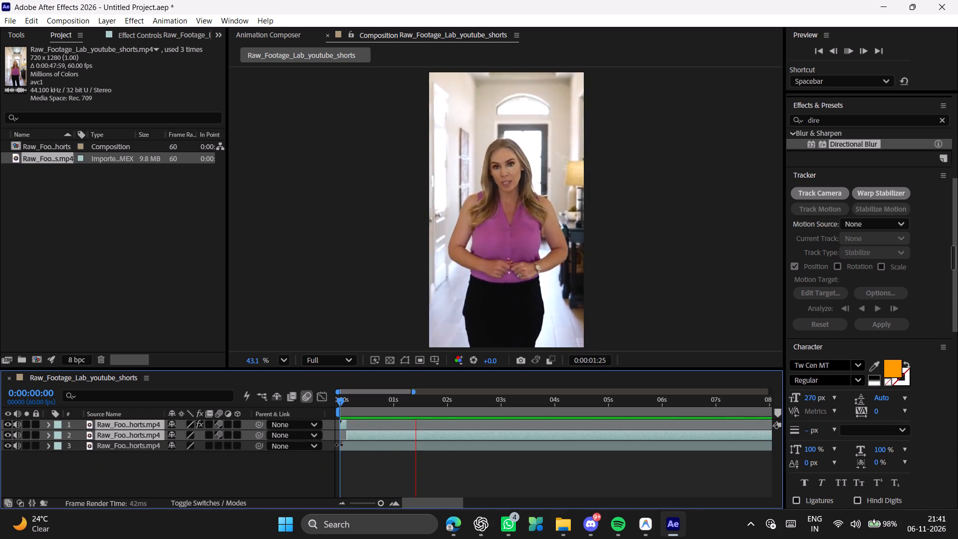
key(space)
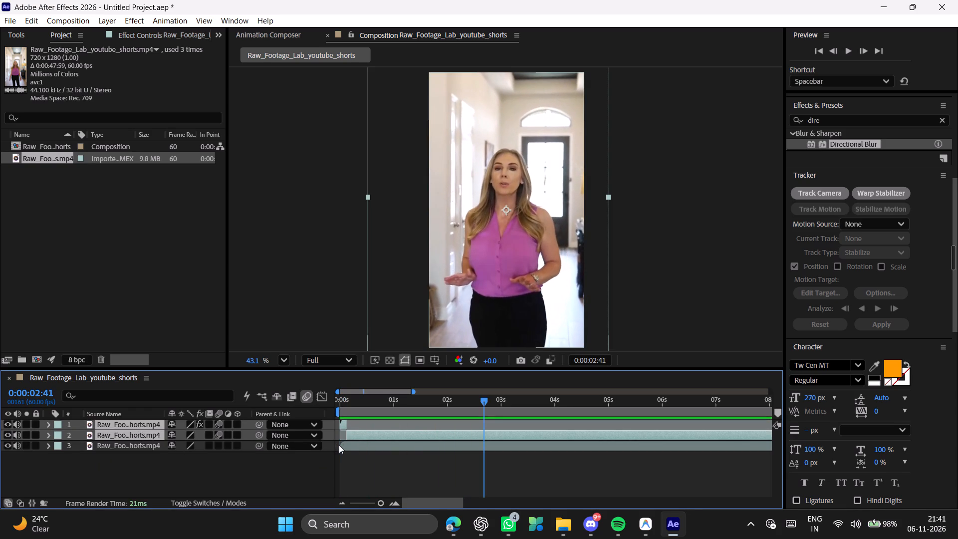
click(363, 443)
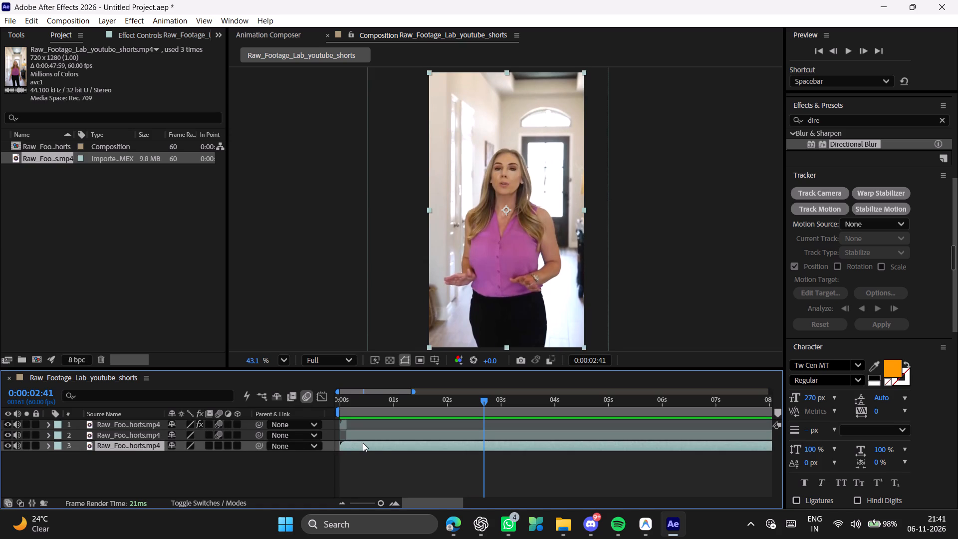
Open the middle Raw_Footage_Lab_youtube_shorts.mp4 layer in its own layer view with the matte selection brush active.
click(378, 432)
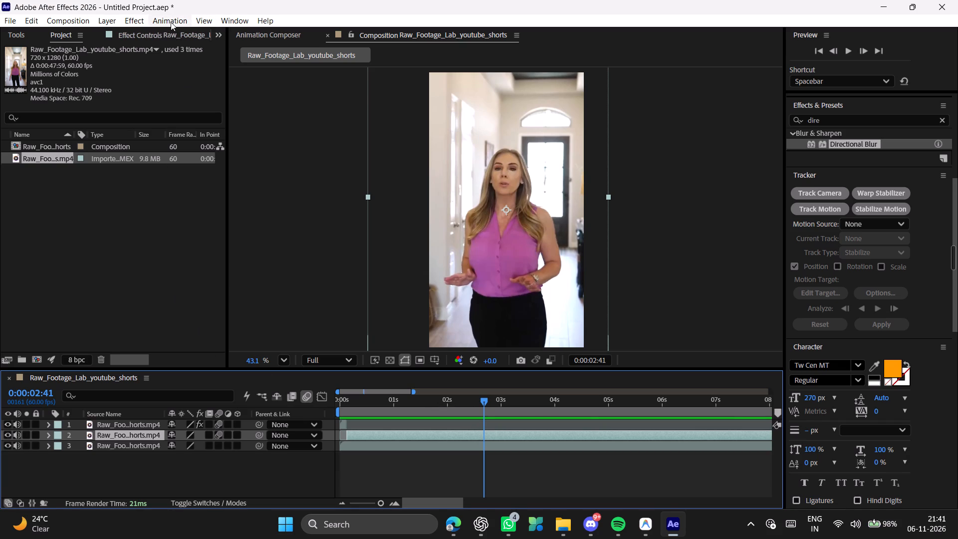
click(23, 37)
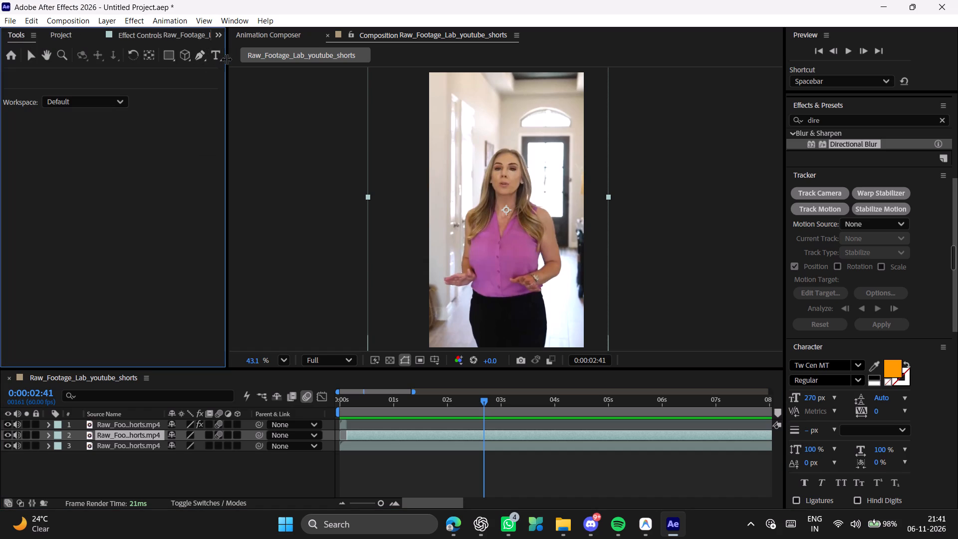
drag(226, 59, 266, 62)
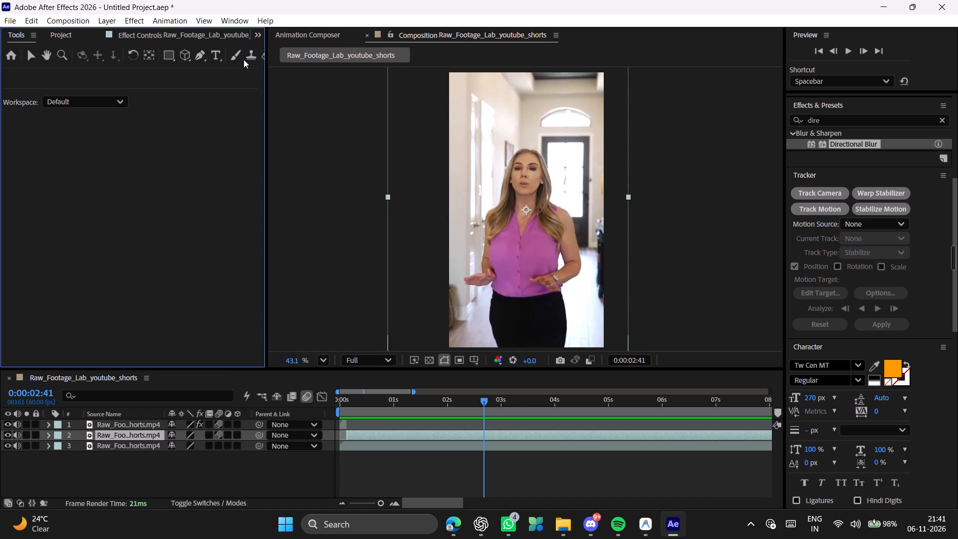
scroll(207, 58, down, 5)
drag(267, 69, 236, 74)
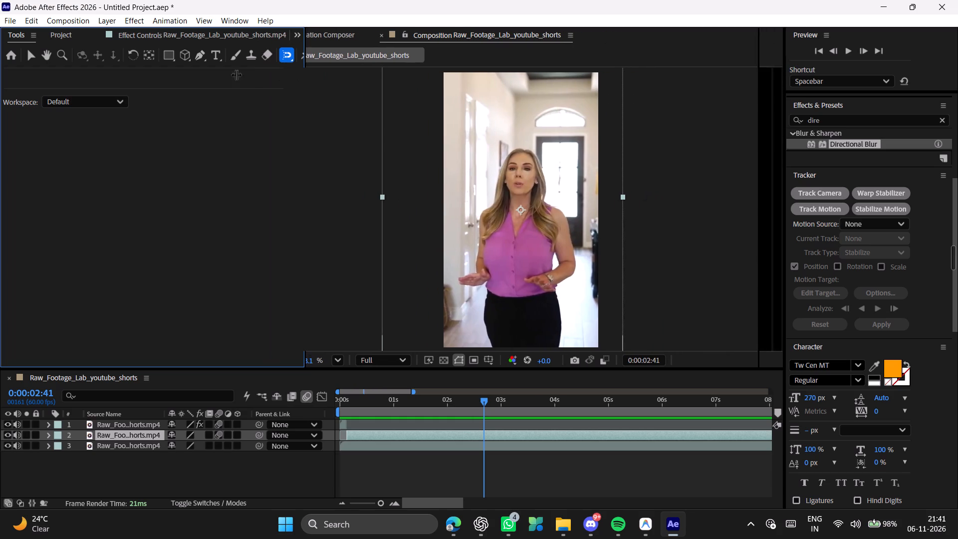
drag(236, 74, 162, 74)
double_click(453, 244)
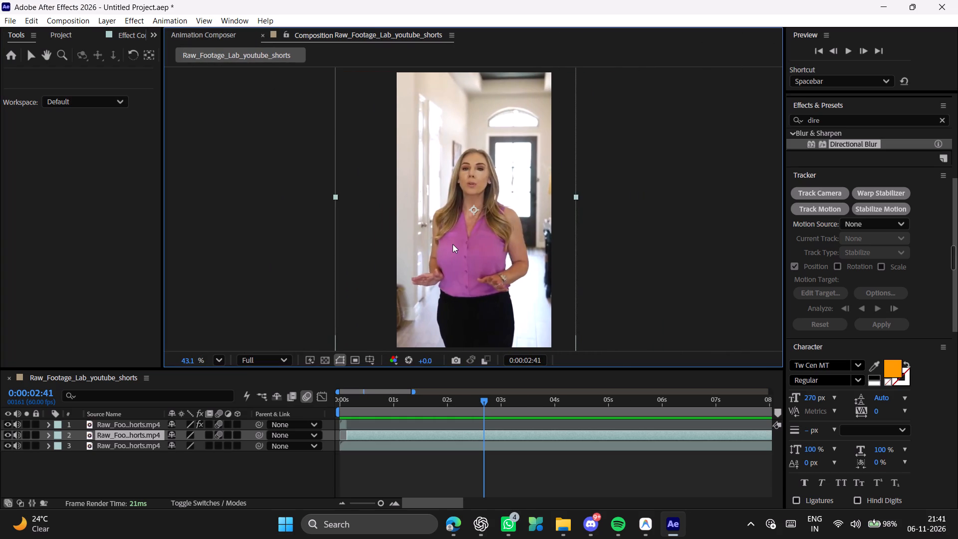
At 0:00:00:10, brush an object matte selection over the woman's face, hair and the shoulder nearest the console table.
scroll(672, 227, down, 4)
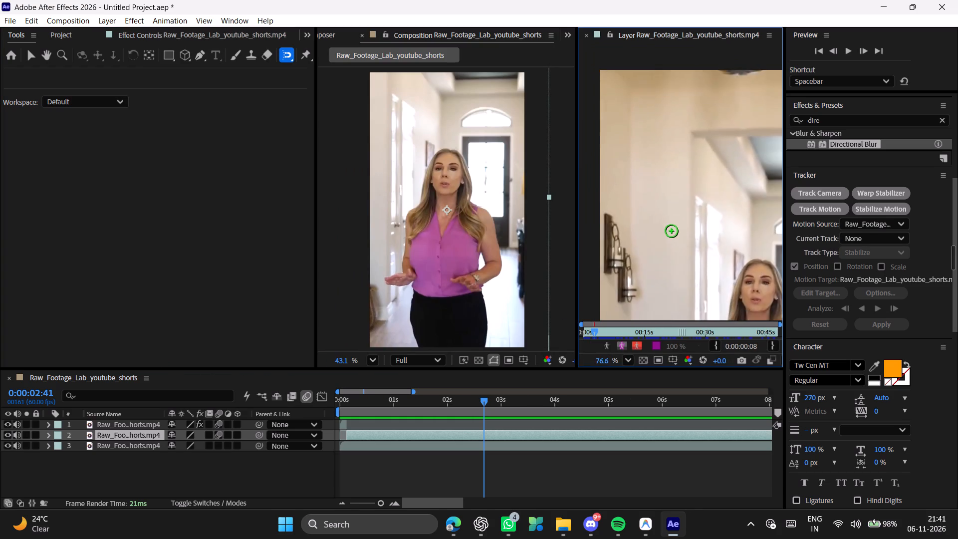
scroll(671, 231, down, 3)
scroll(734, 293, up, 11)
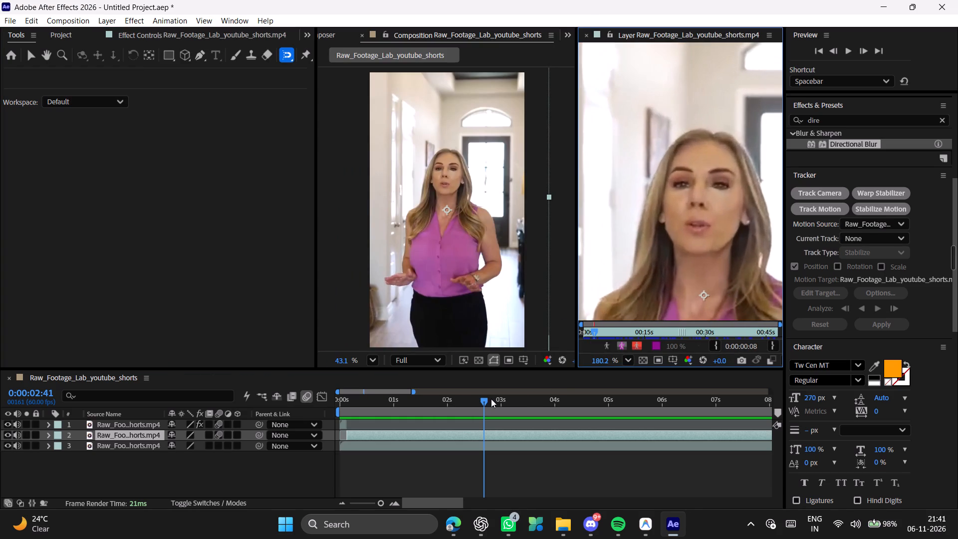
drag(486, 399, 347, 410)
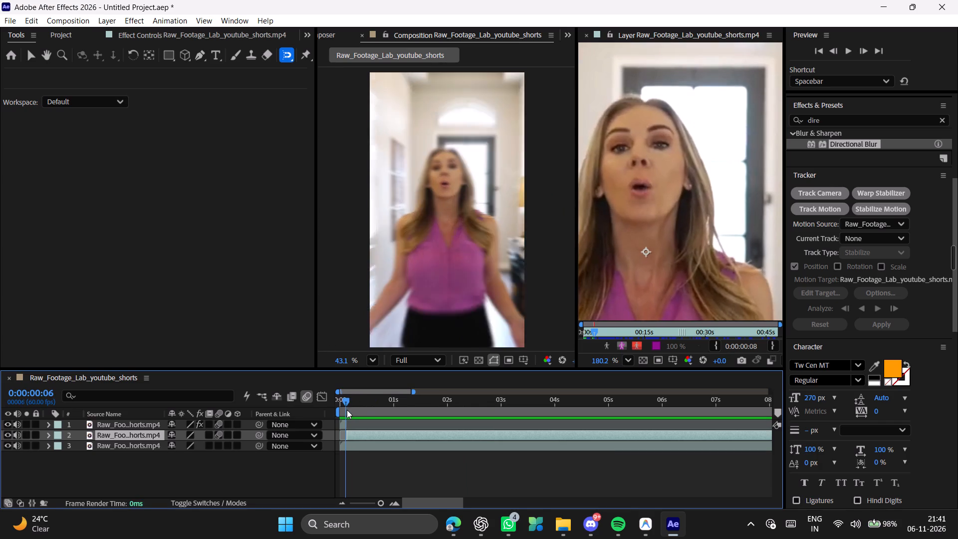
drag(347, 410, 351, 416)
drag(629, 209, 647, 180)
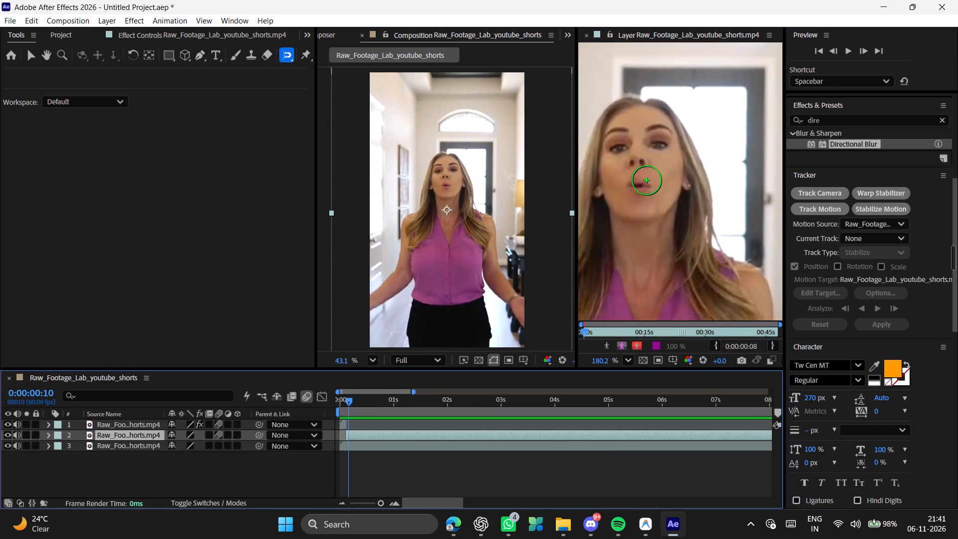
drag(647, 180, 598, 162)
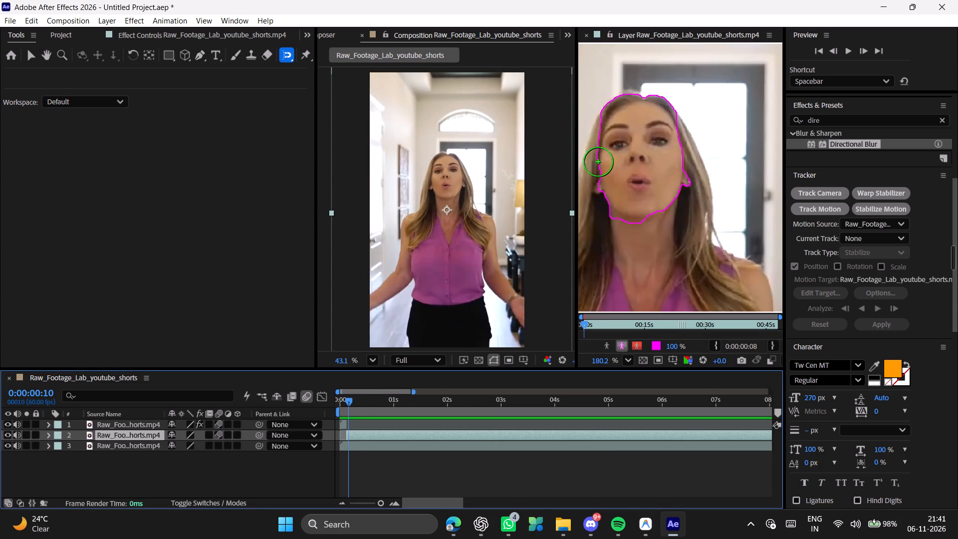
drag(598, 162, 683, 161)
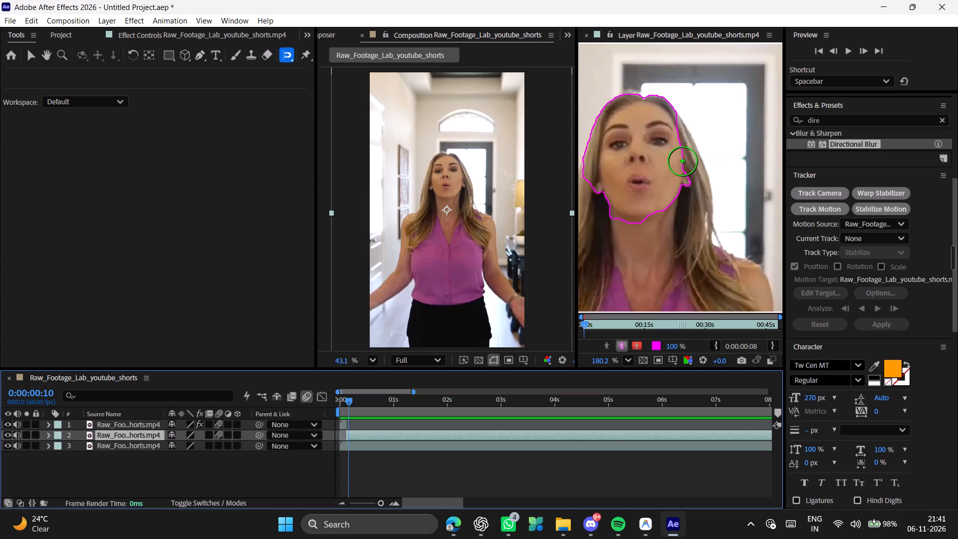
drag(683, 161, 694, 269)
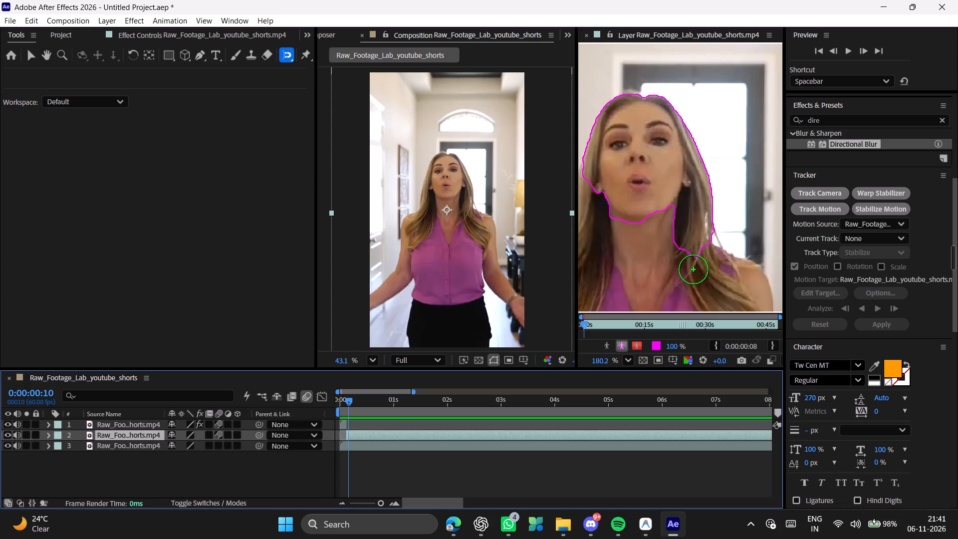
drag(694, 269, 750, 286)
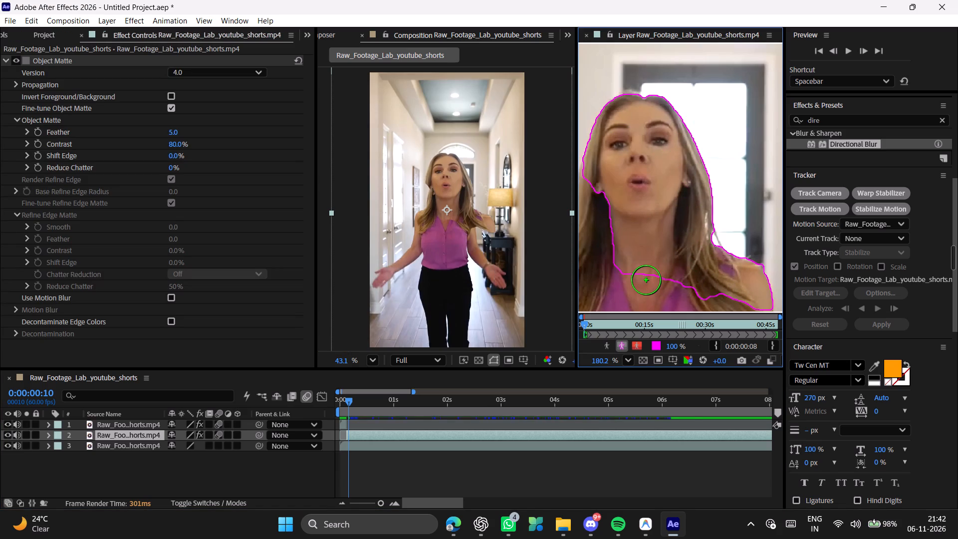
Fit the whole frame and extend the matte over her torso, black trousers and the outstretched arm away from the console table.
scroll(646, 280, down, 3)
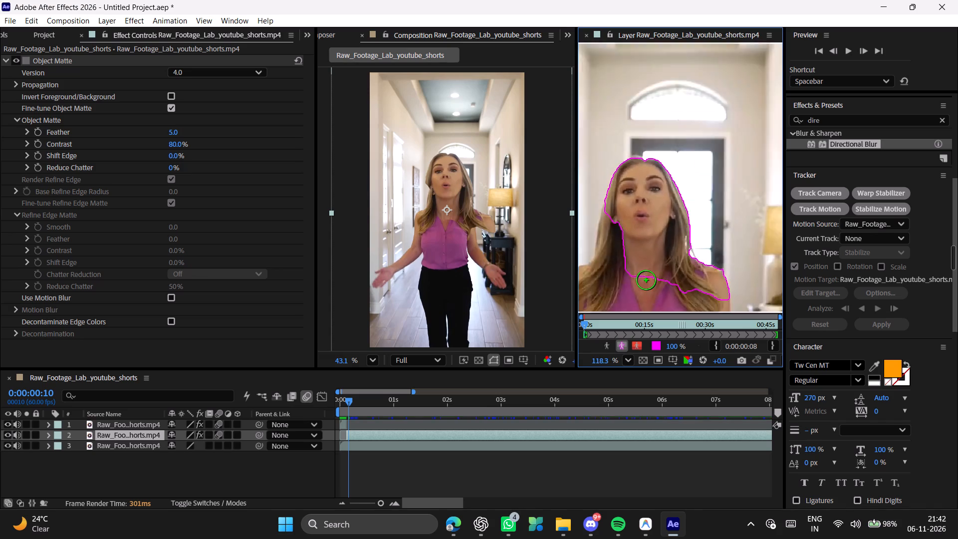
scroll(646, 280, down, 4)
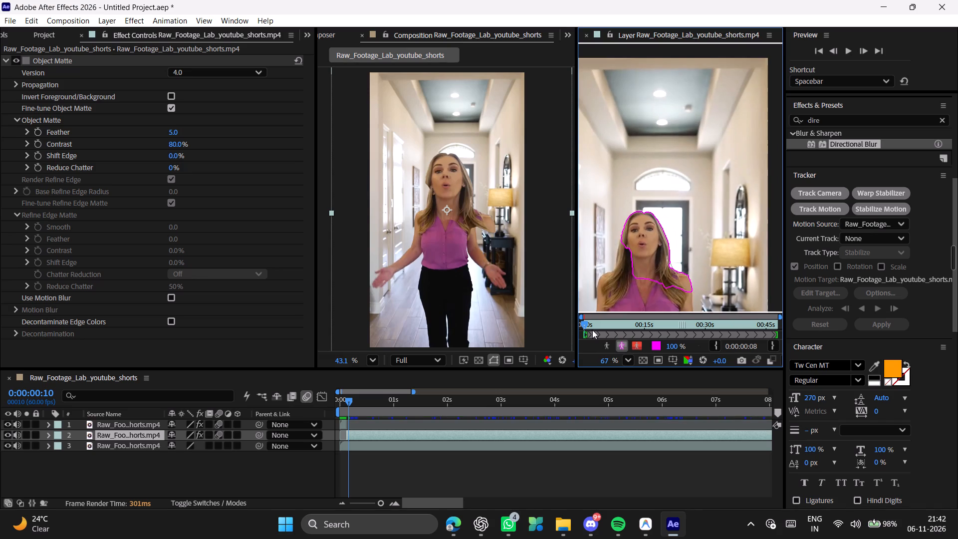
click(627, 361)
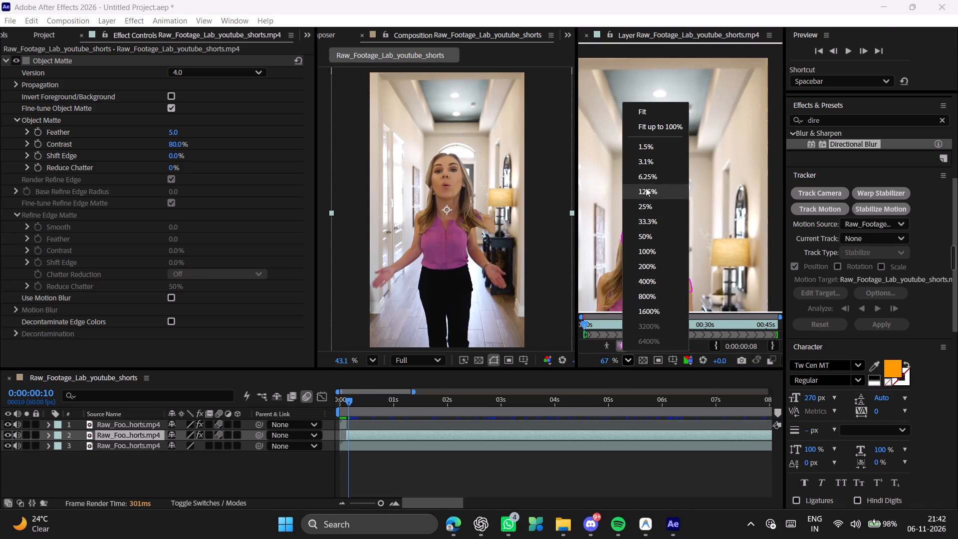
click(651, 117)
drag(676, 223, 686, 189)
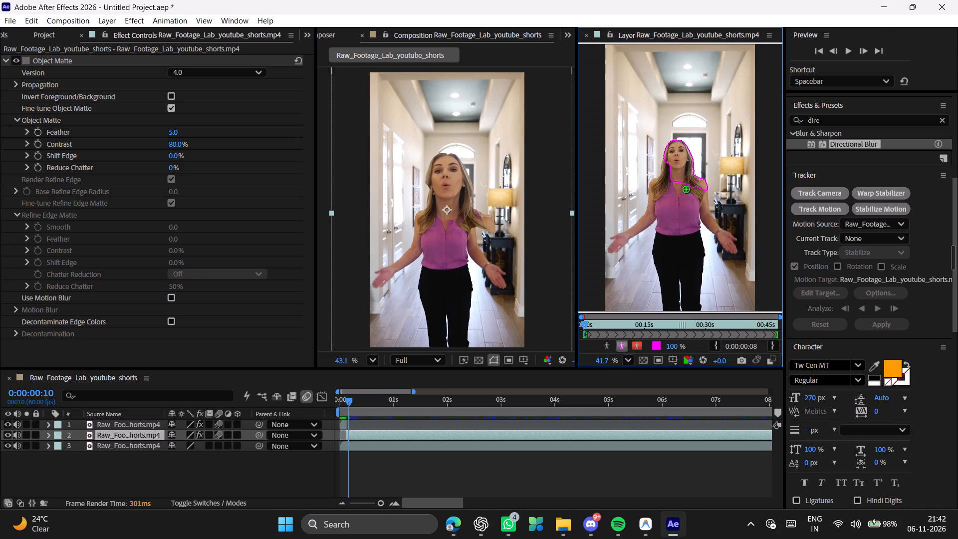
drag(686, 189, 669, 294)
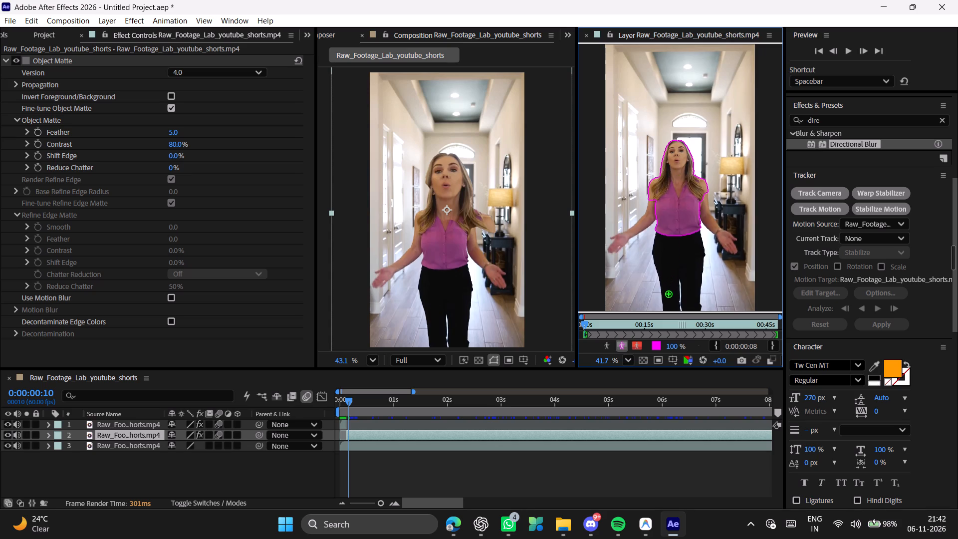
drag(669, 294, 669, 301)
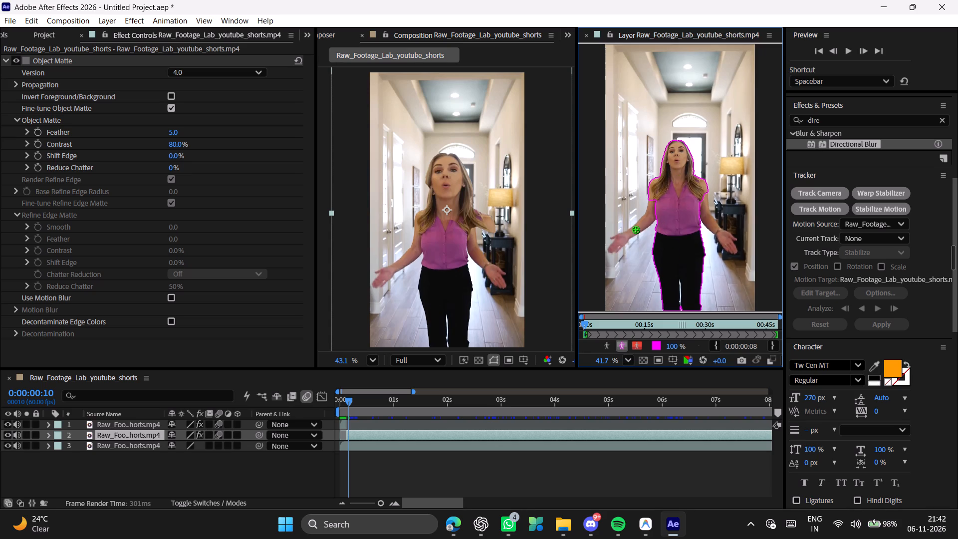
click(618, 244)
drag(623, 237, 643, 224)
click(591, 302)
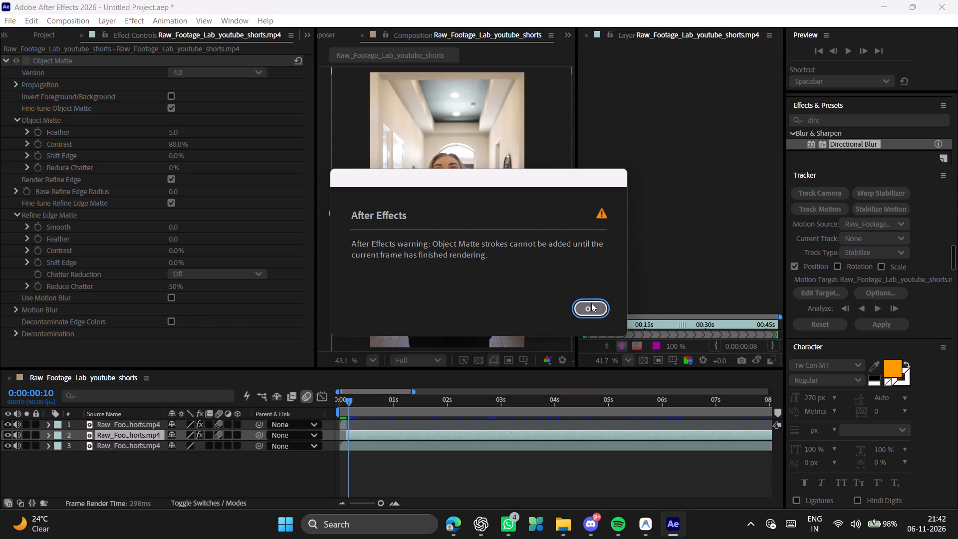
Purge the cache, deleting the disk cache files for all versions.
click(13, 21)
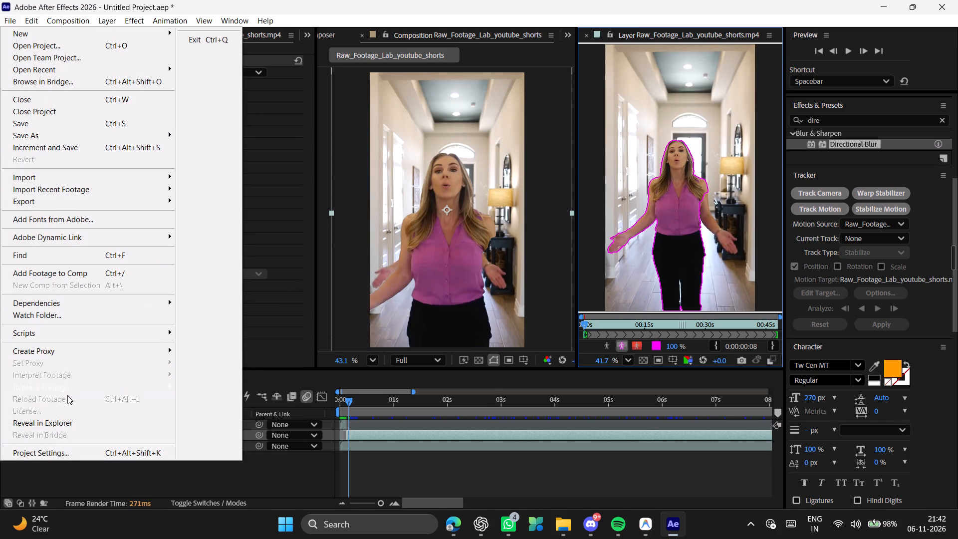
click(33, 19)
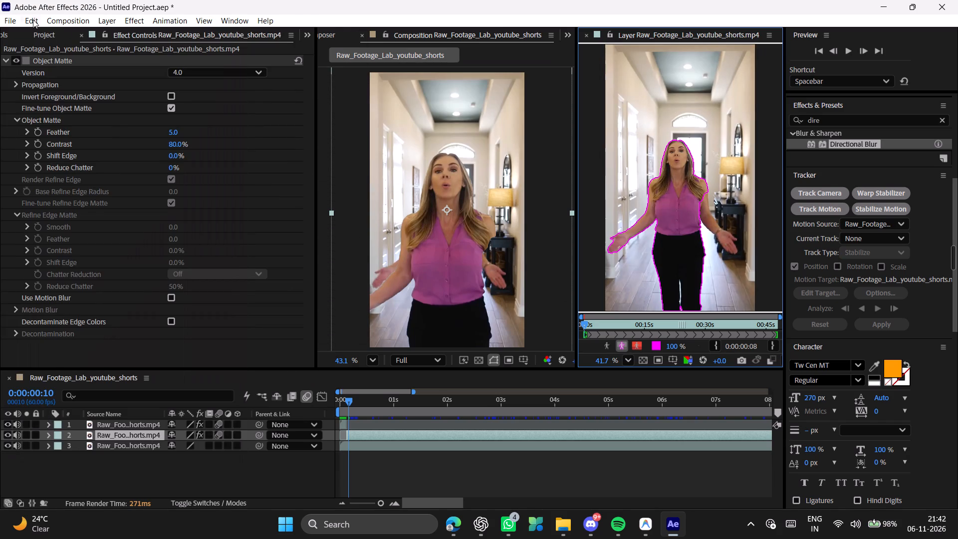
click(35, 20)
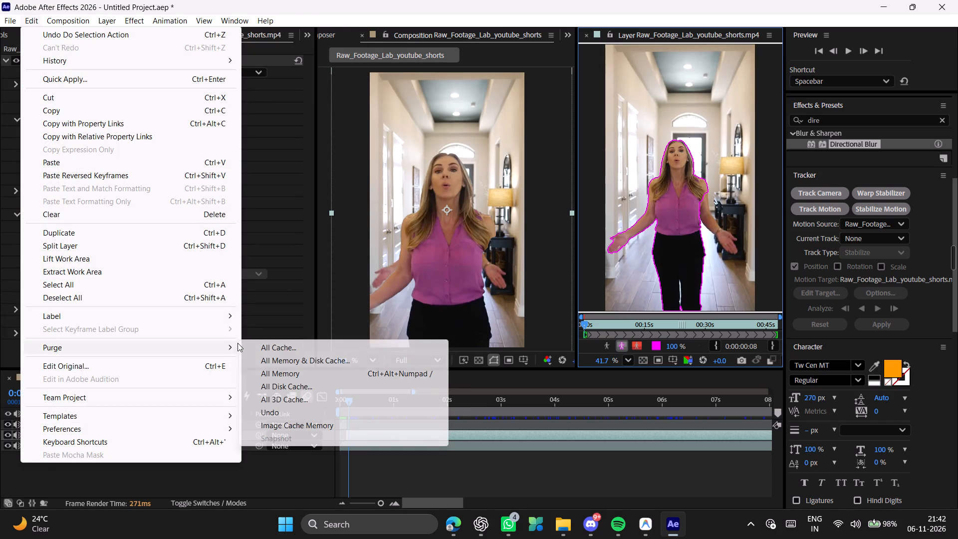
click(281, 355)
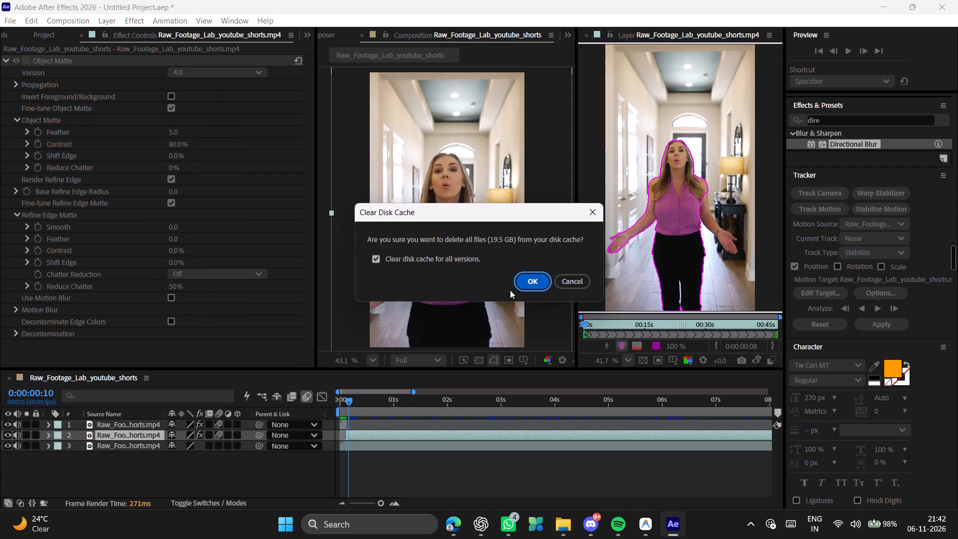
click(537, 281)
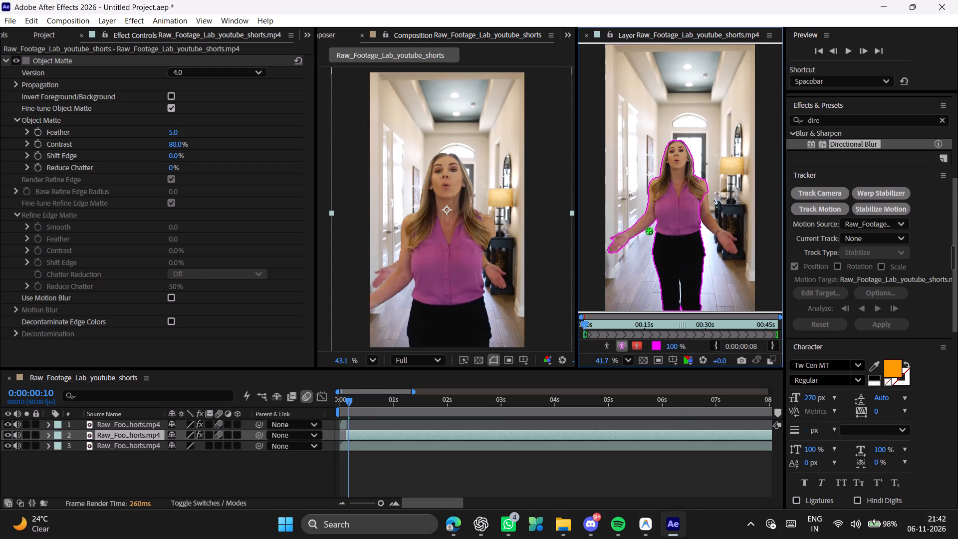
Add the woman's outstretched arm and hand beside the console table to the matte selection.
click(712, 222)
click(726, 242)
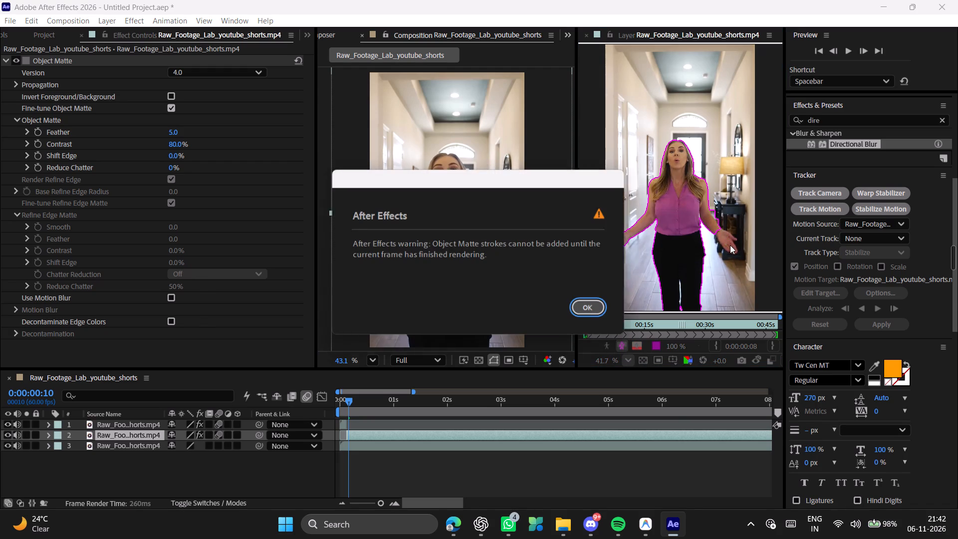
click(592, 306)
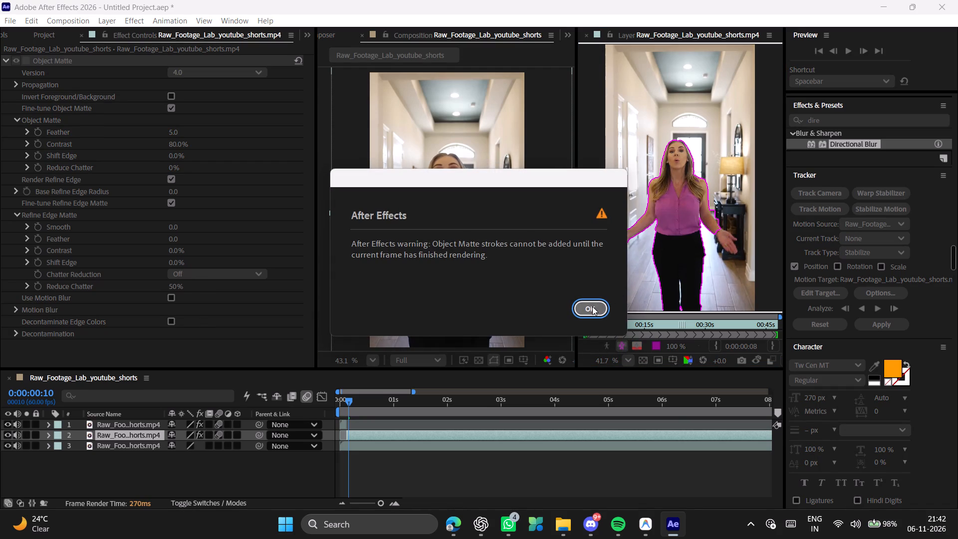
drag(719, 236, 731, 244)
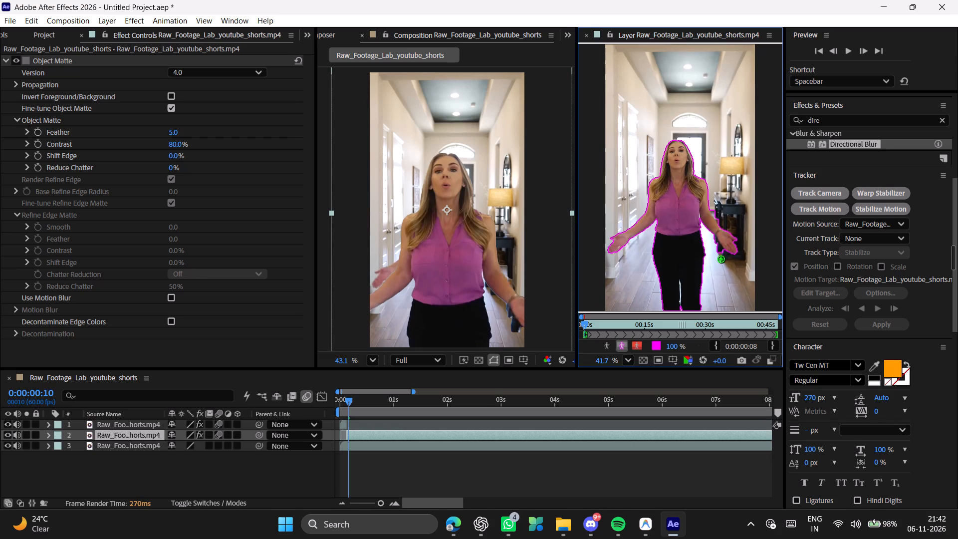
Subtract the background patches beside the woman's forearm and below her wrist, next to the console table, from the object matte selection.
scroll(723, 258, up, 13)
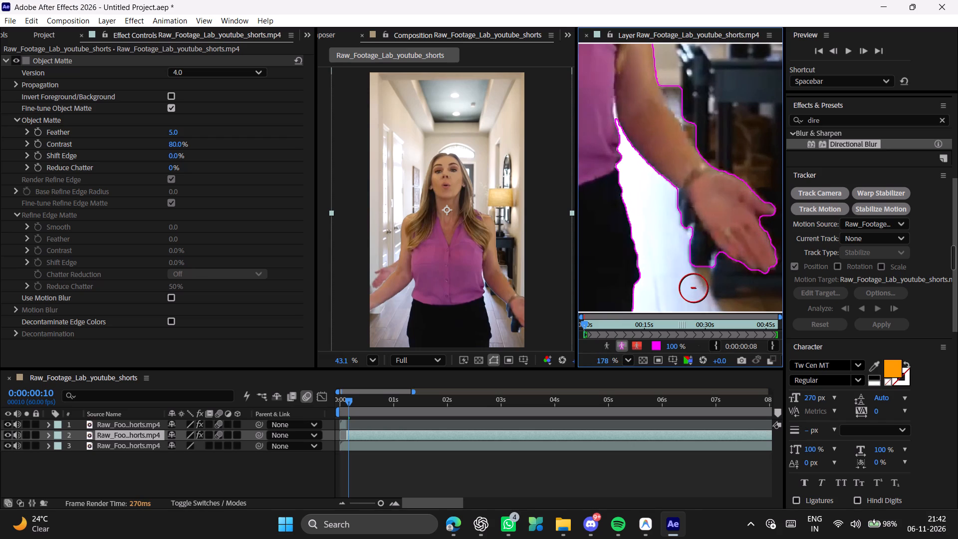
alt+click(695, 268)
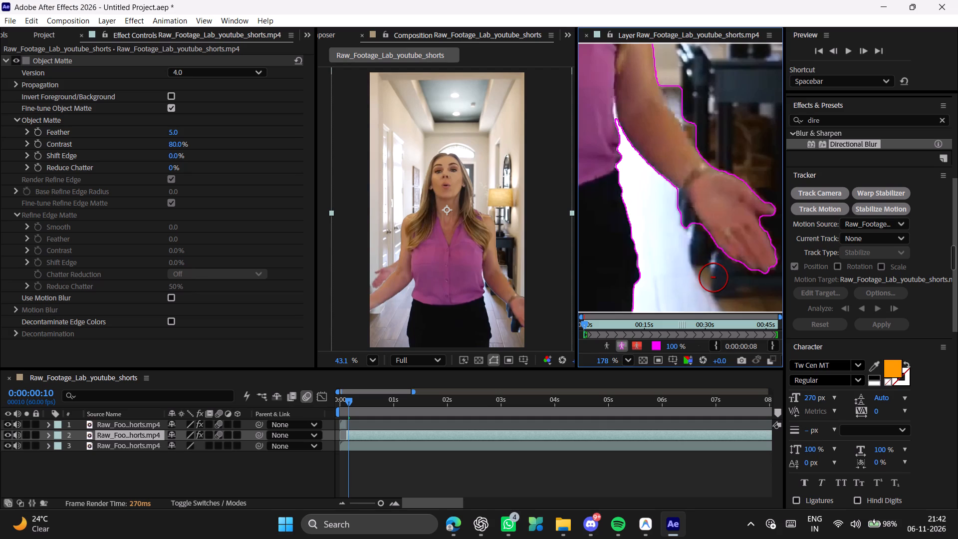
alt+click(680, 224)
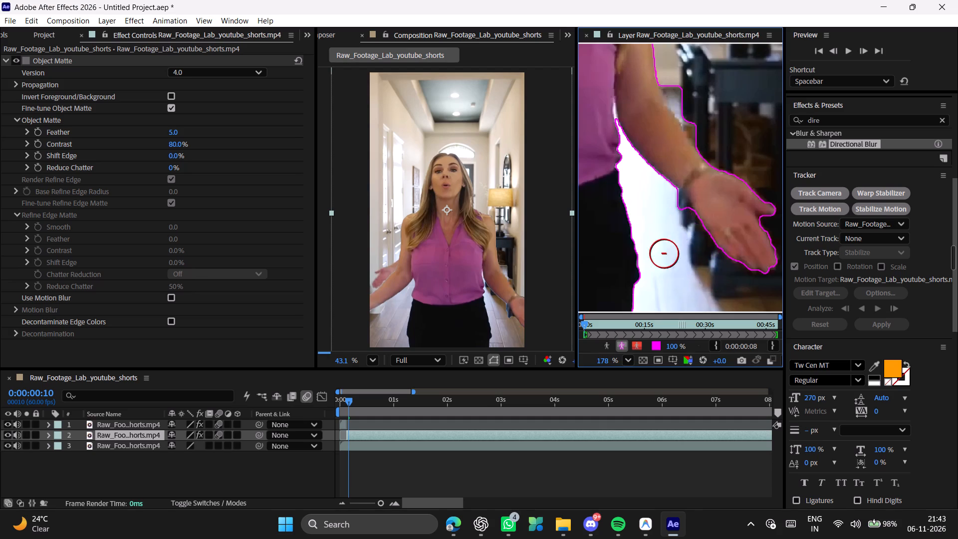
alt+click(673, 212)
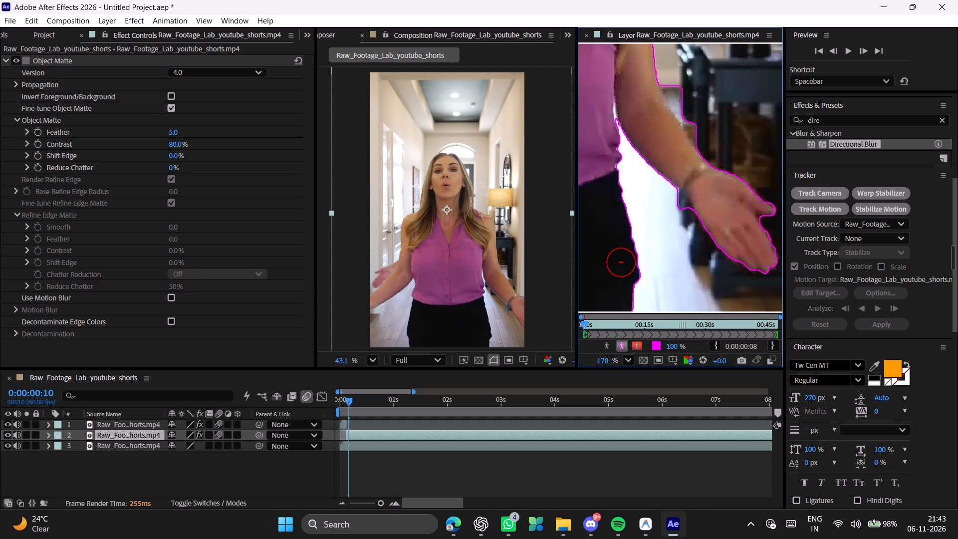
alt+click(674, 206)
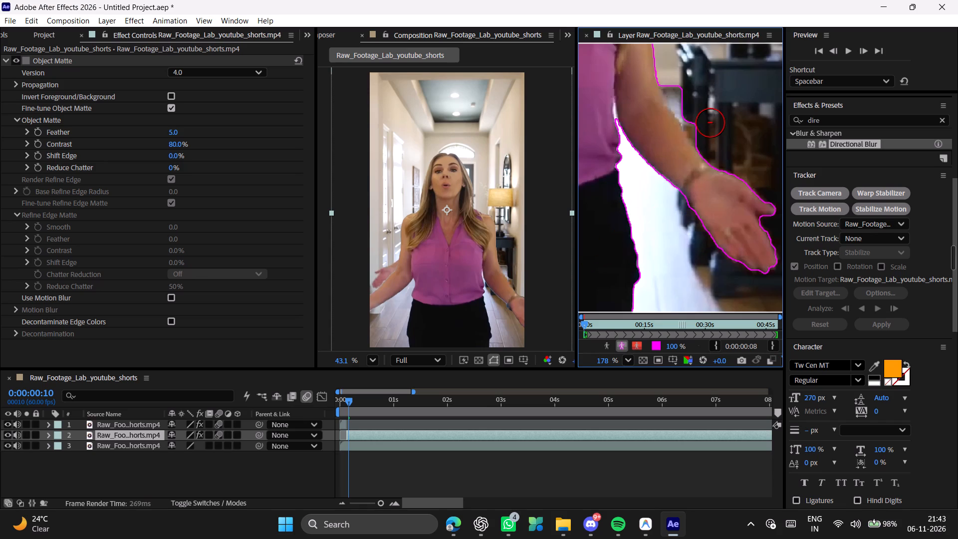
alt+click(683, 93)
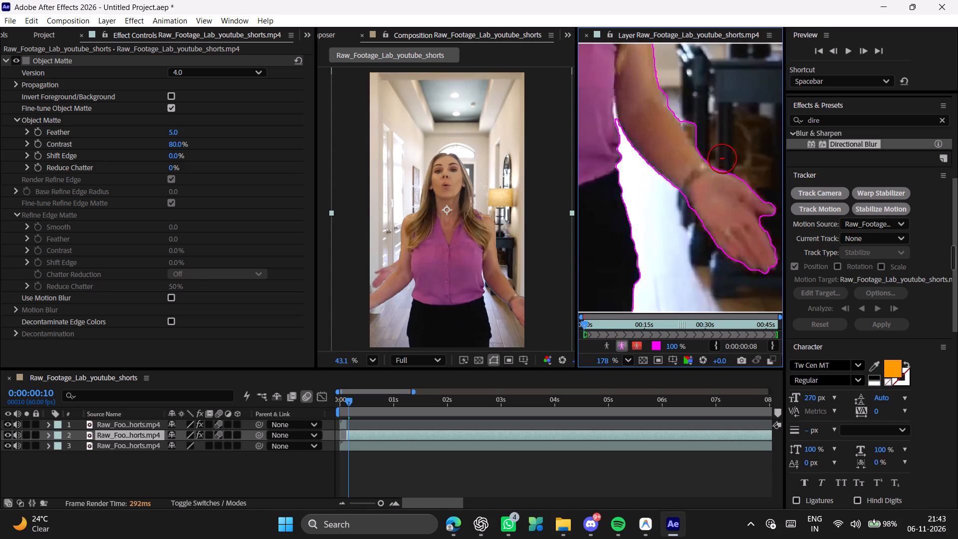
alt+click(702, 130)
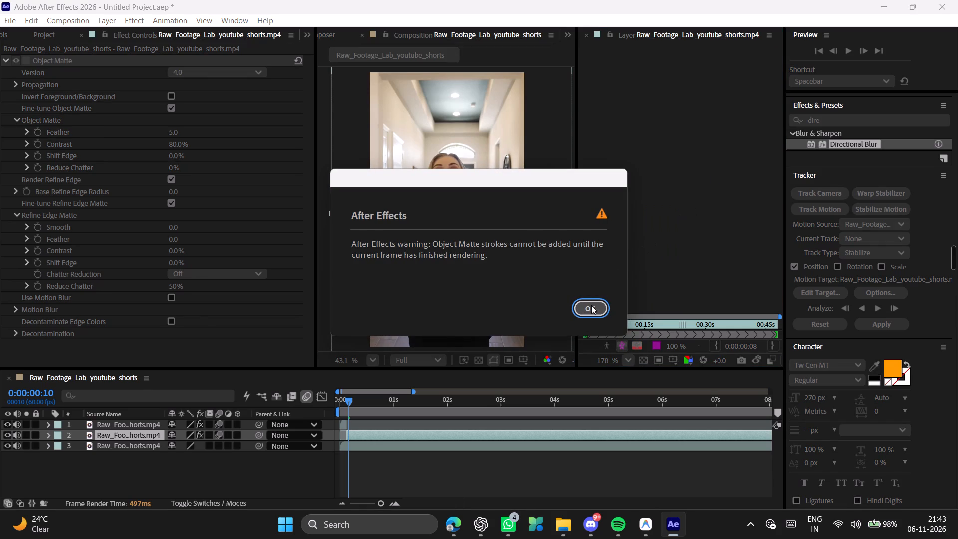
click(590, 310)
alt+drag(706, 133, 696, 120)
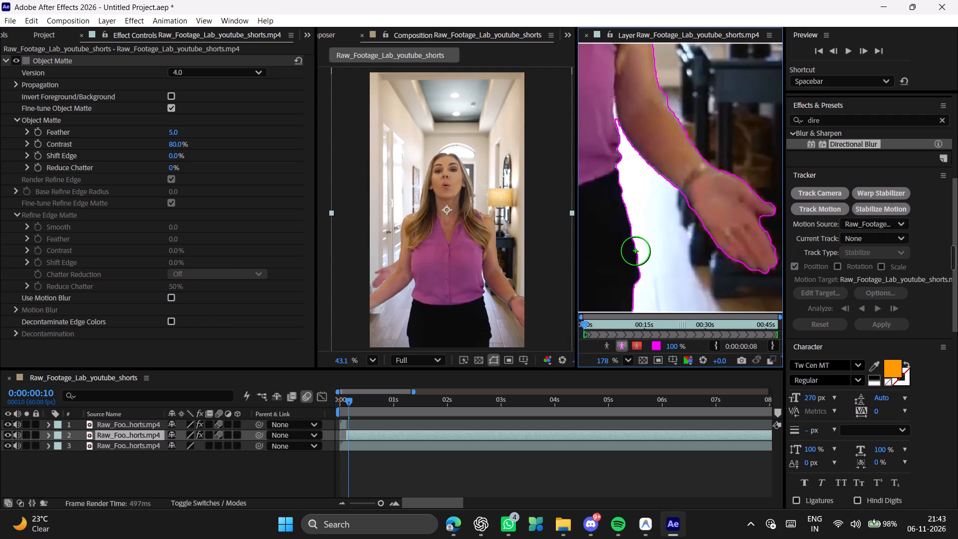
Examine the object matte outline around the woman's whole figure, from her hair to her outstretched hands and trousers.
scroll(624, 251, down, 12)
scroll(600, 255, up, 6)
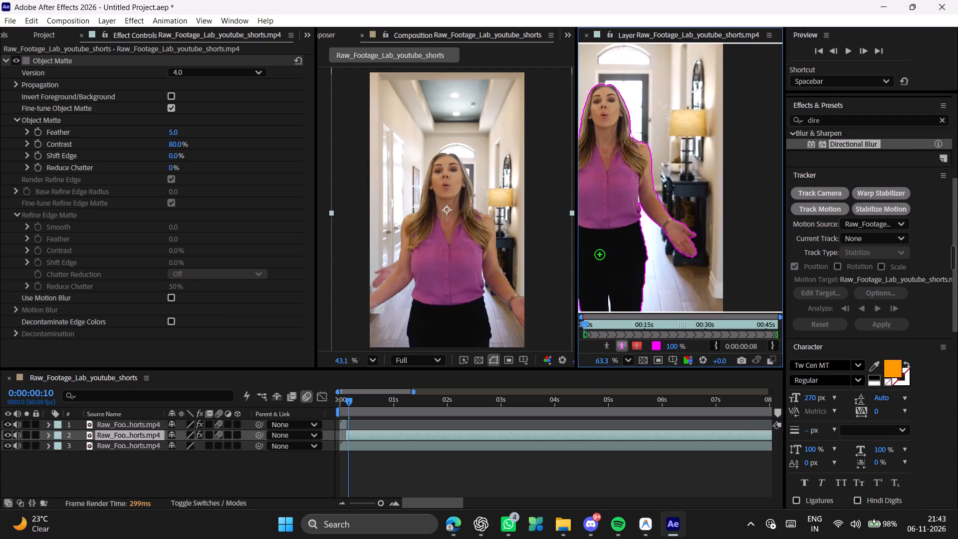
scroll(589, 255, down, 5)
scroll(589, 254, up, 10)
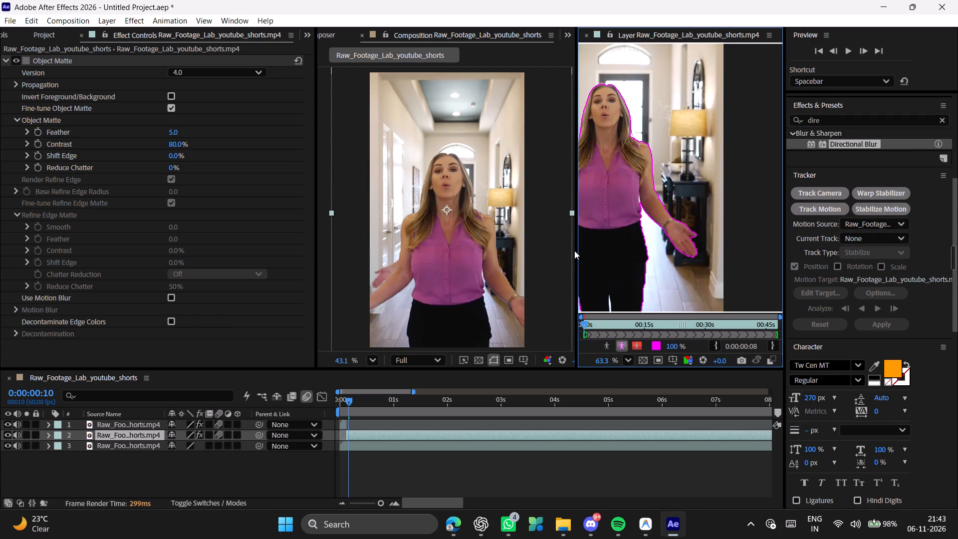
scroll(592, 229, up, 7)
scroll(584, 228, down, 7)
scroll(584, 228, up, 2)
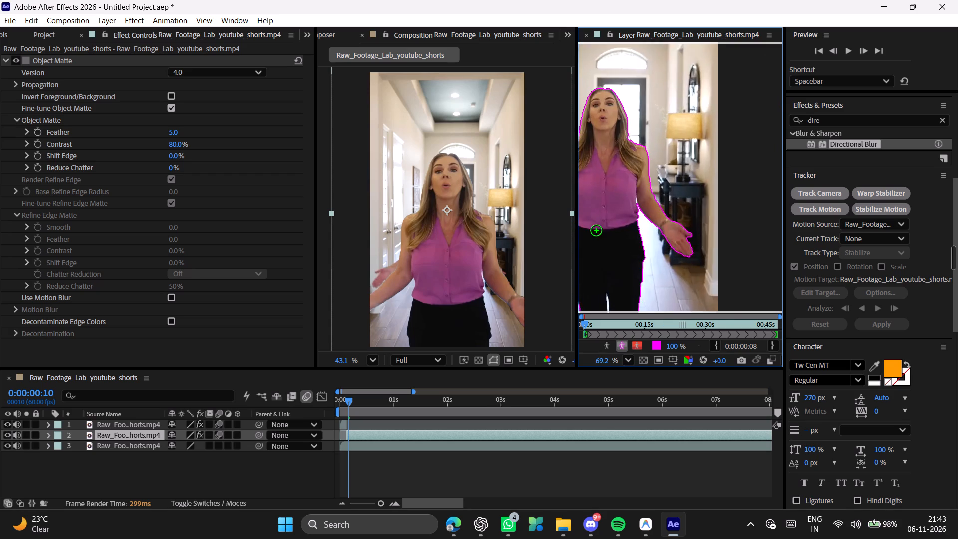
scroll(629, 254, down, 6)
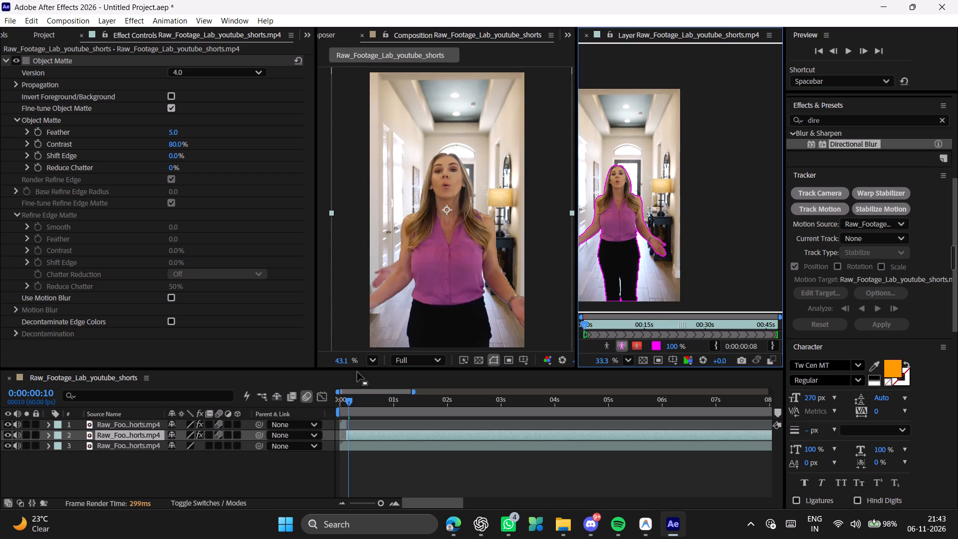
Scrub the composition back and forth between 0:00:00:20 and 0:00:04:22 to check how the object matte propagates.
drag(349, 397, 411, 402)
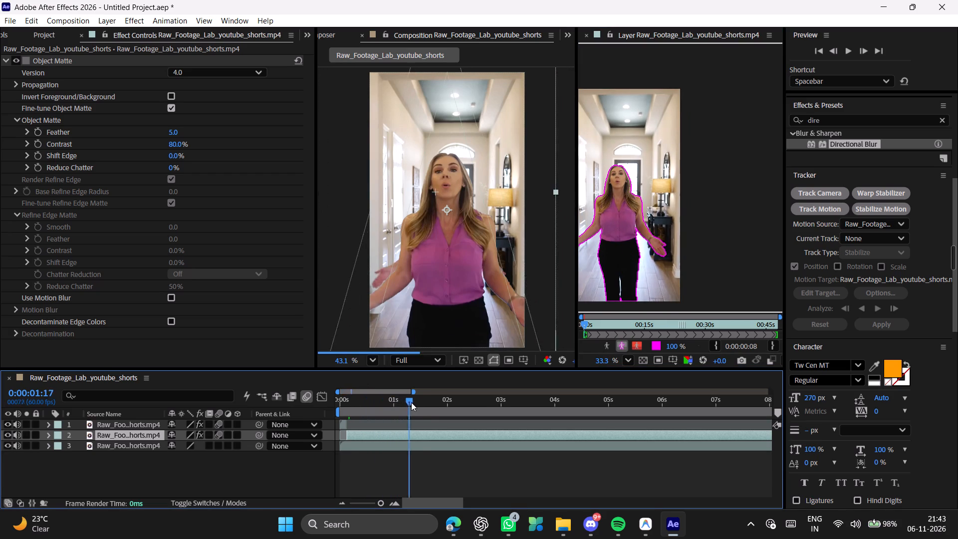
drag(411, 402, 354, 408)
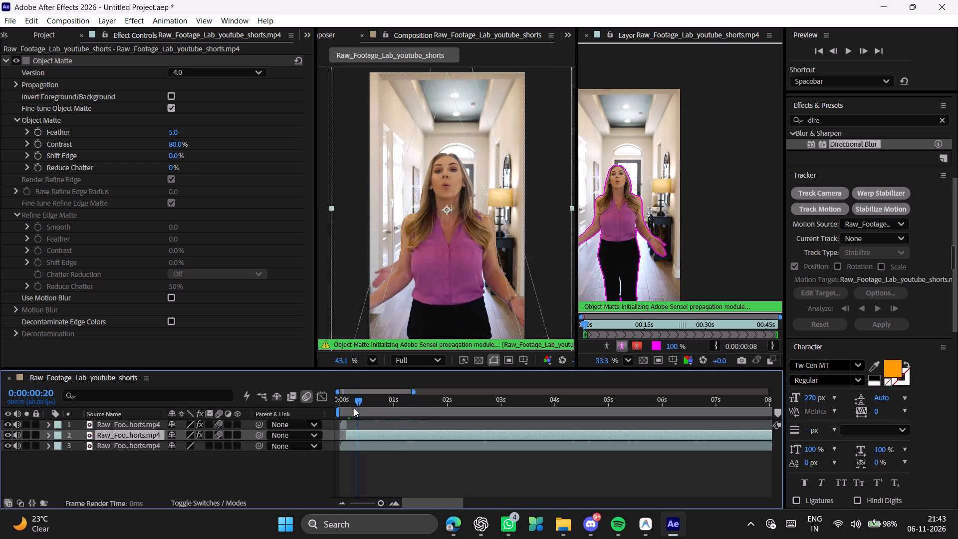
drag(354, 408, 574, 414)
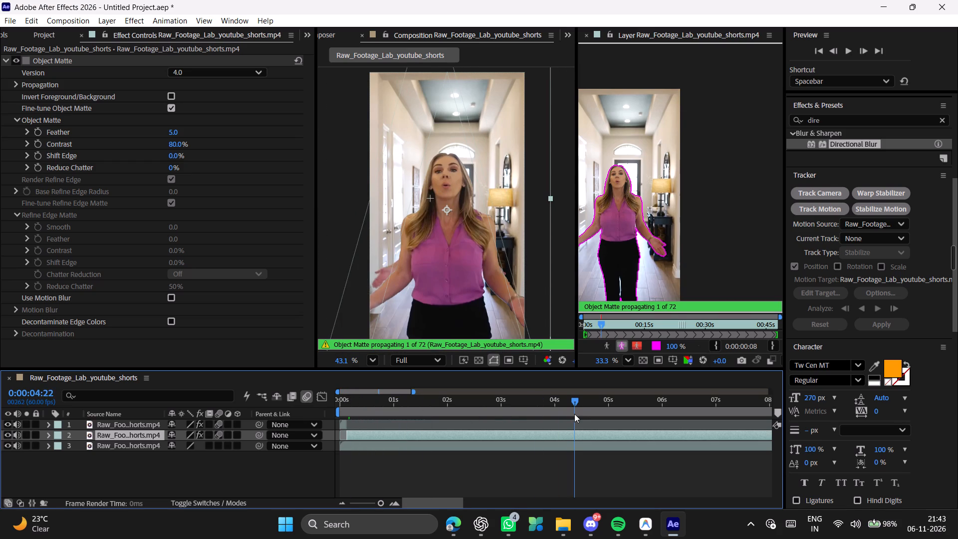
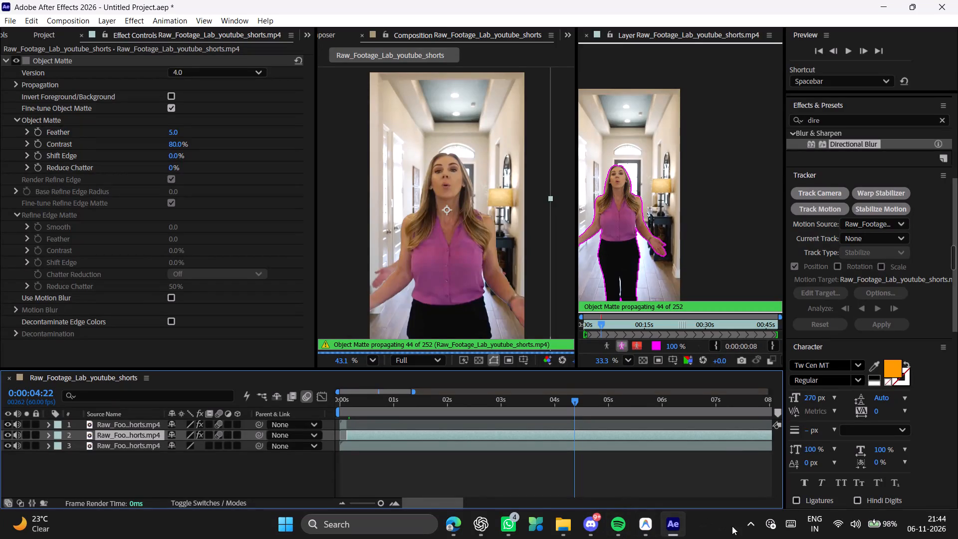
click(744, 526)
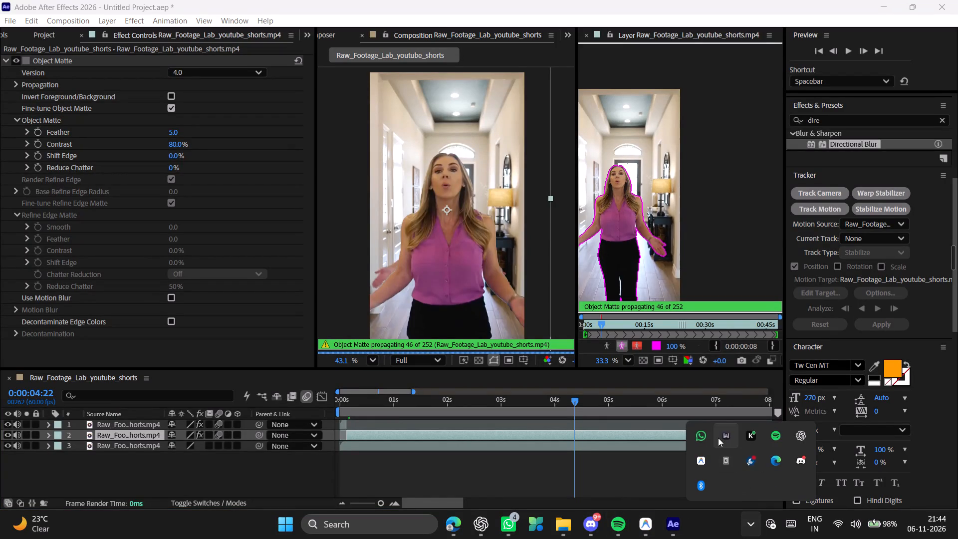
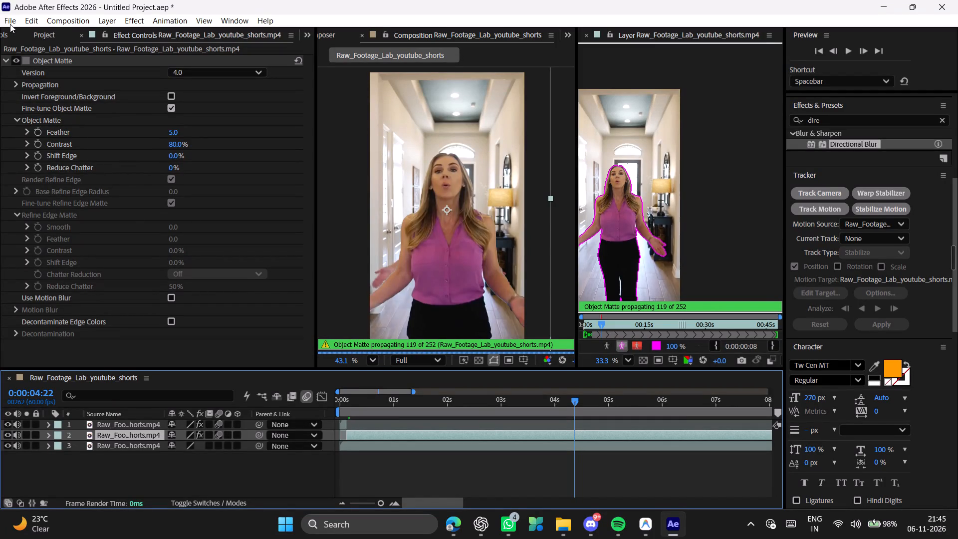
Set the maximum disk cache size to 10 GB in the Disk preferences.
click(33, 20)
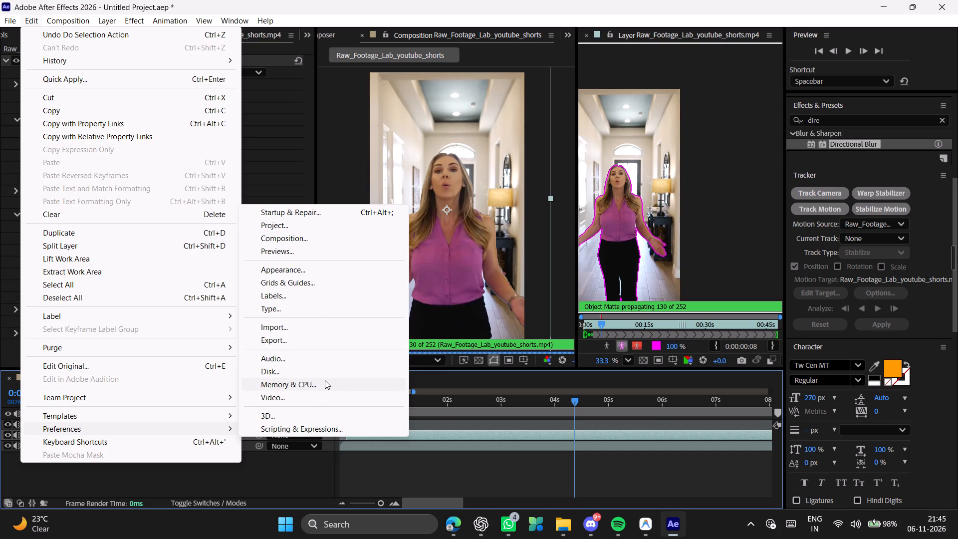
click(332, 370)
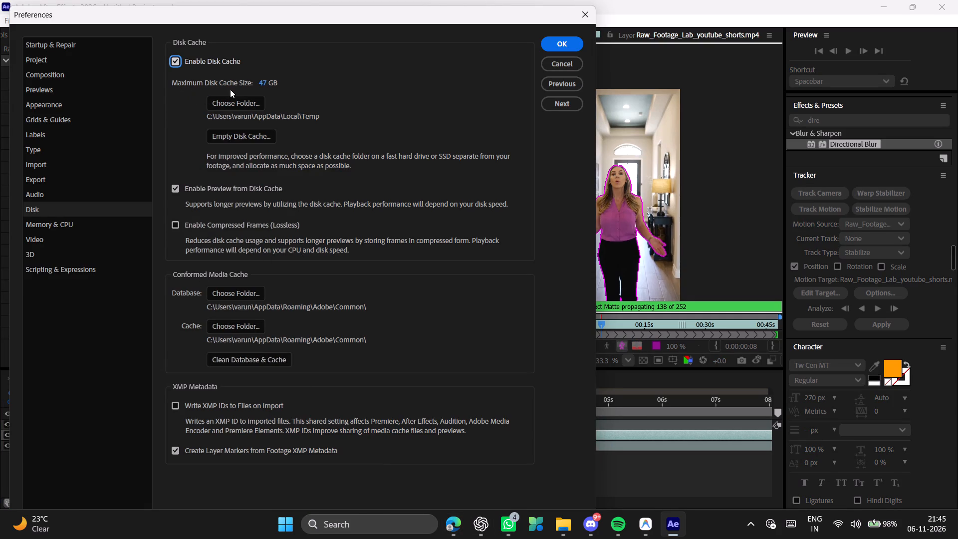
drag(263, 78, 209, 82)
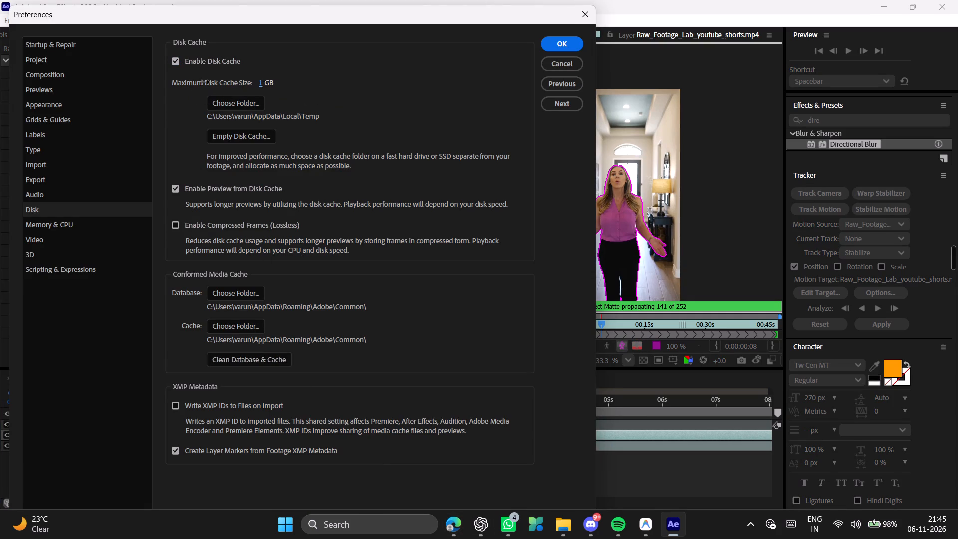
drag(209, 82, 224, 83)
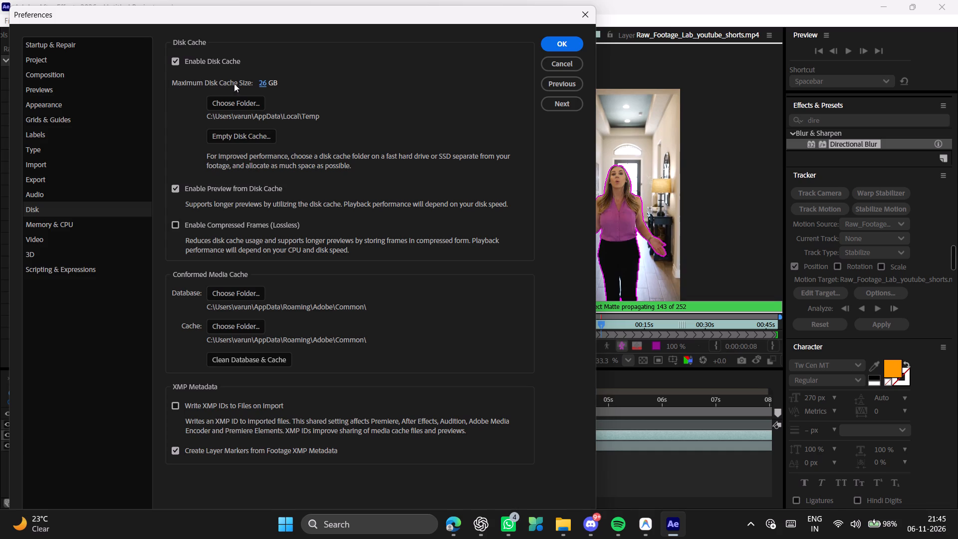
click(264, 79)
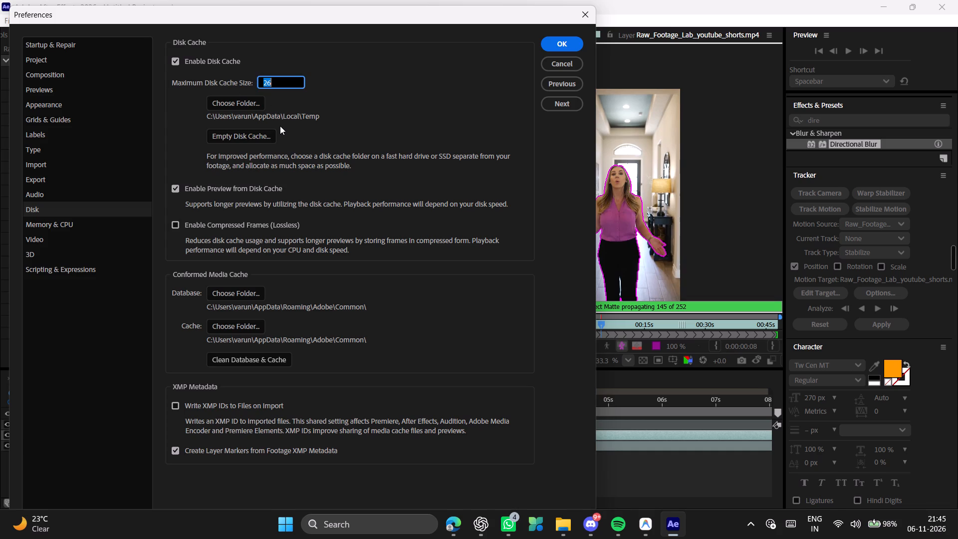
key(1)
key(0)
key(Return)
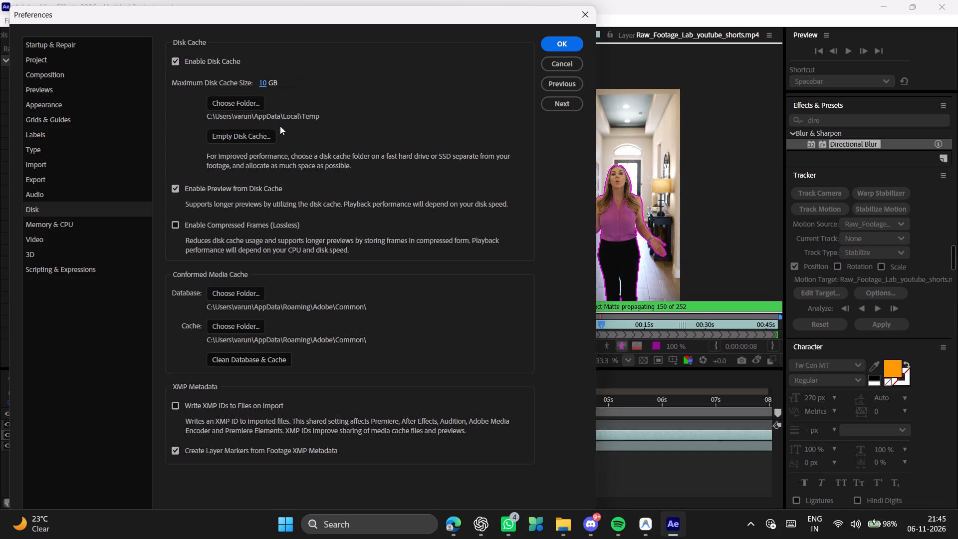
click(566, 44)
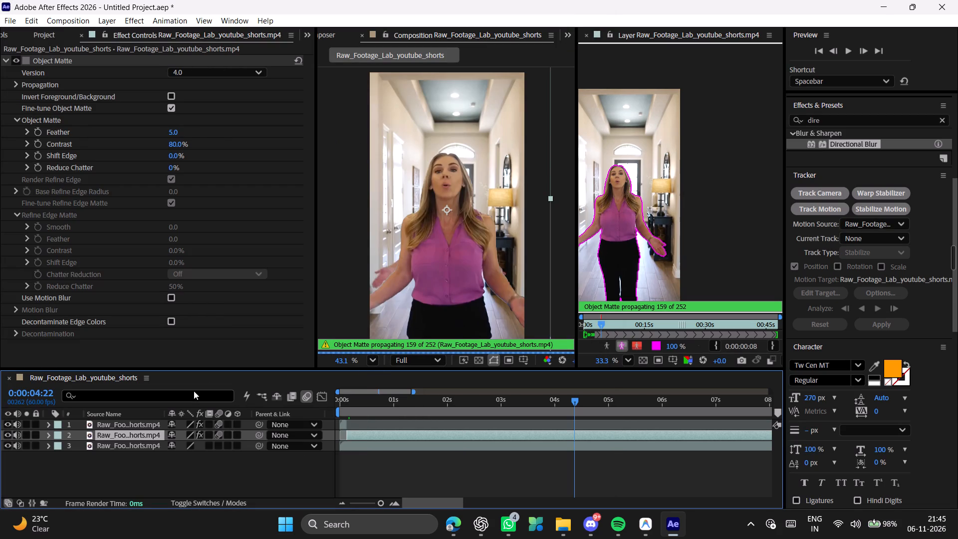
Purge all memory and disk cache, clearing the disk cache for all versions.
click(28, 18)
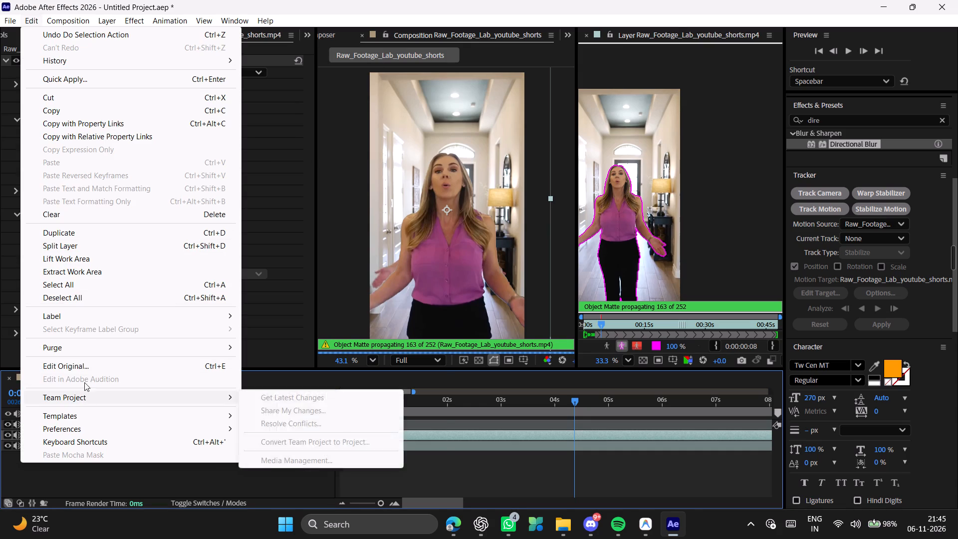
click(290, 359)
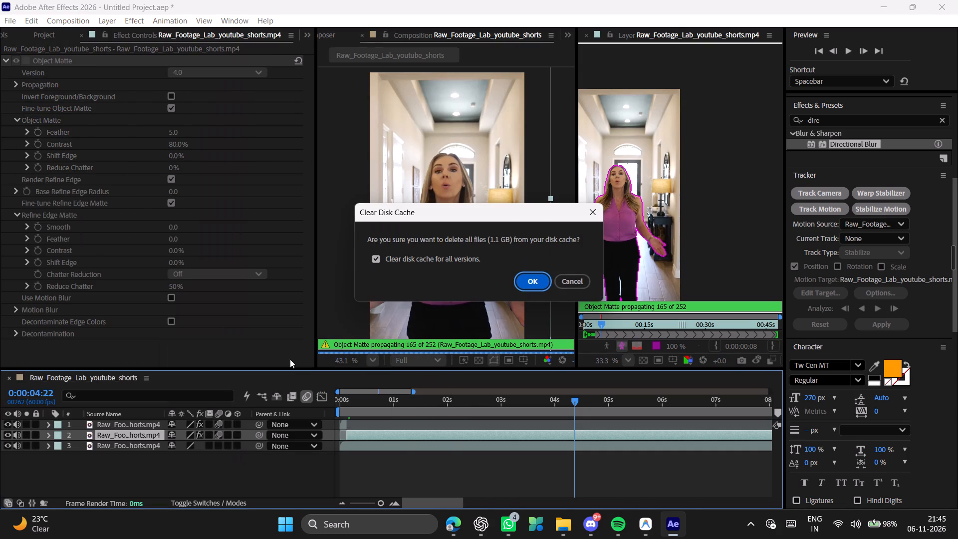
click(540, 283)
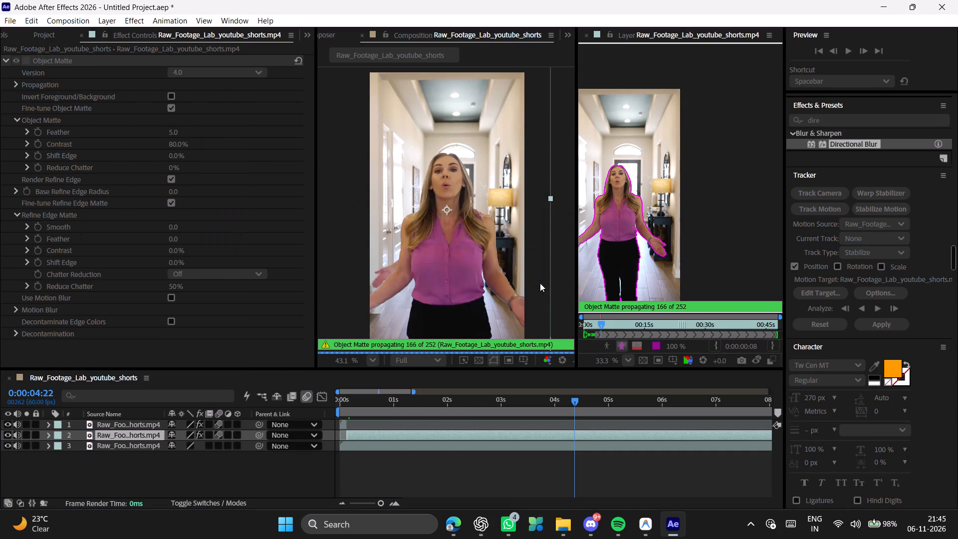
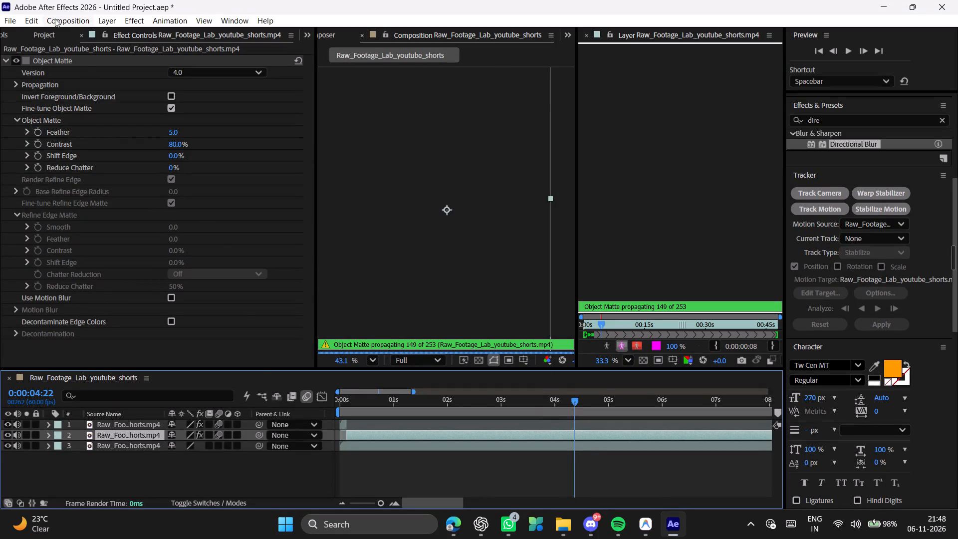
Purge all memory and disk cache again while the object matte is propagating.
click(27, 19)
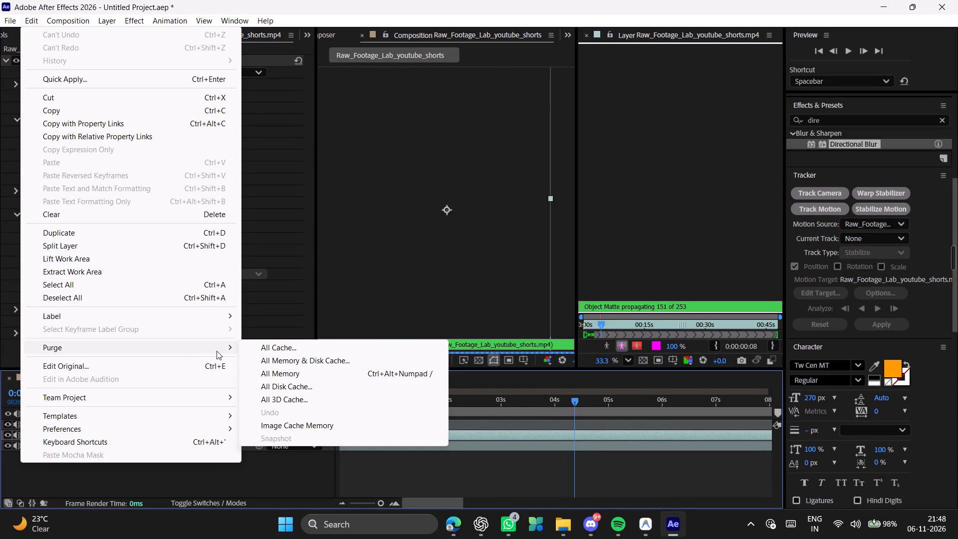
click(286, 361)
click(531, 278)
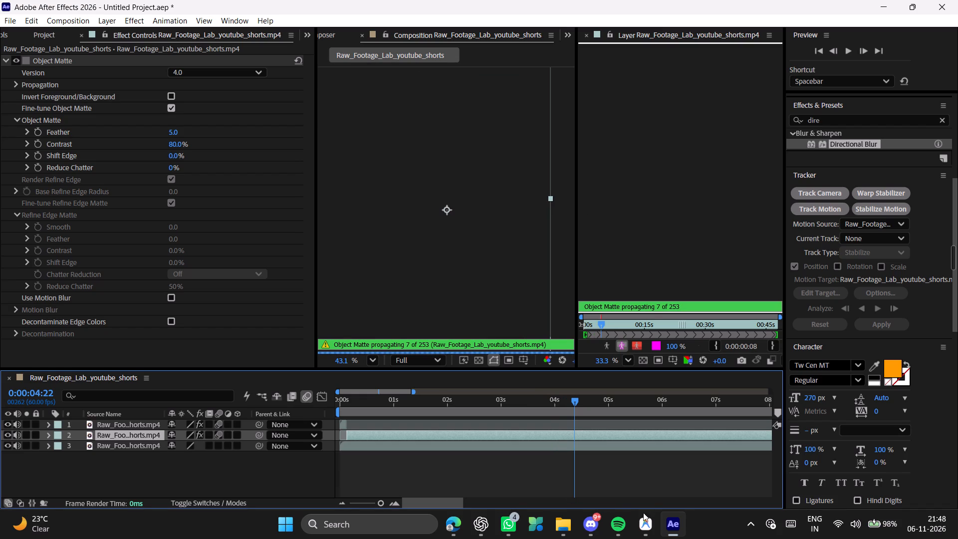
Show the hidden background apps in the Windows system tray.
click(747, 519)
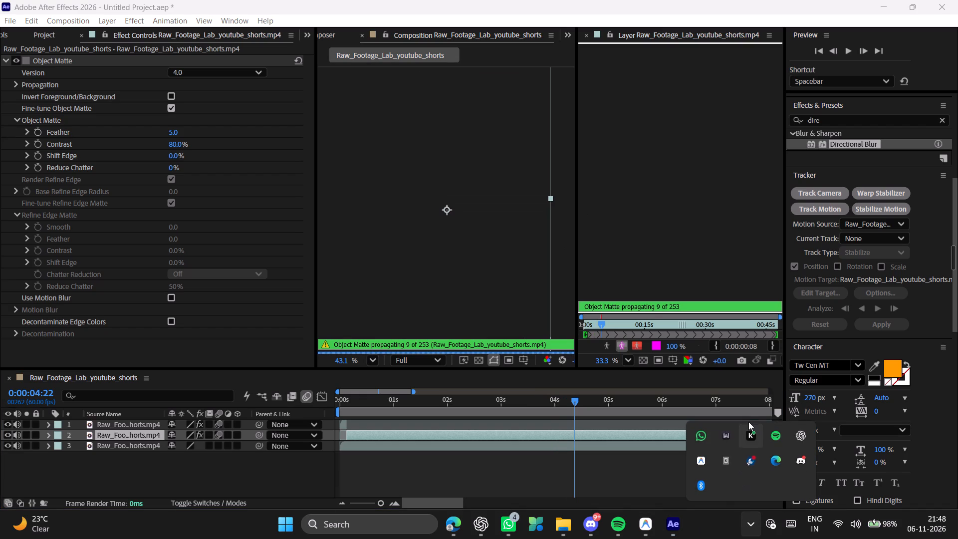